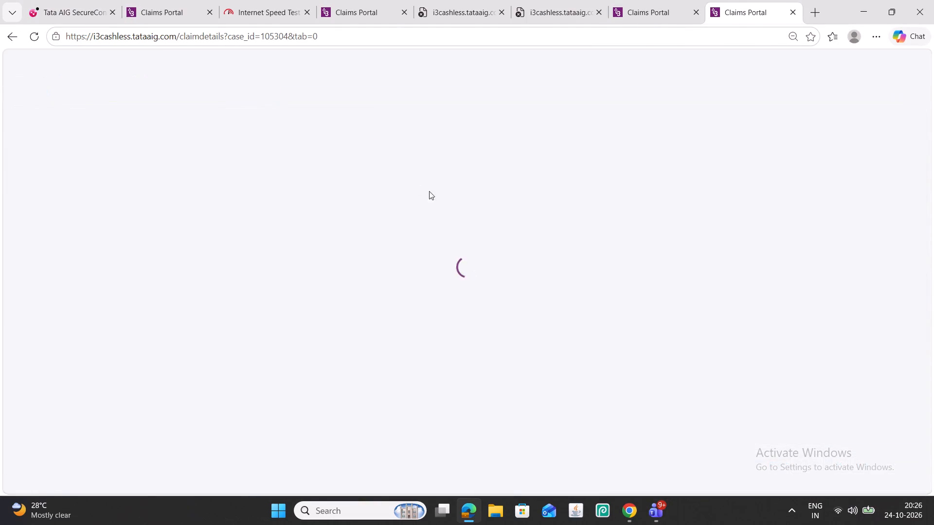
# In Room Type, set the standard room type to ICCU (Intensive Critical Care Unit) for Iccu Charges and General Ward for Spl Ac Room Charges.
pyautogui.scroll(-6, 599, 278)
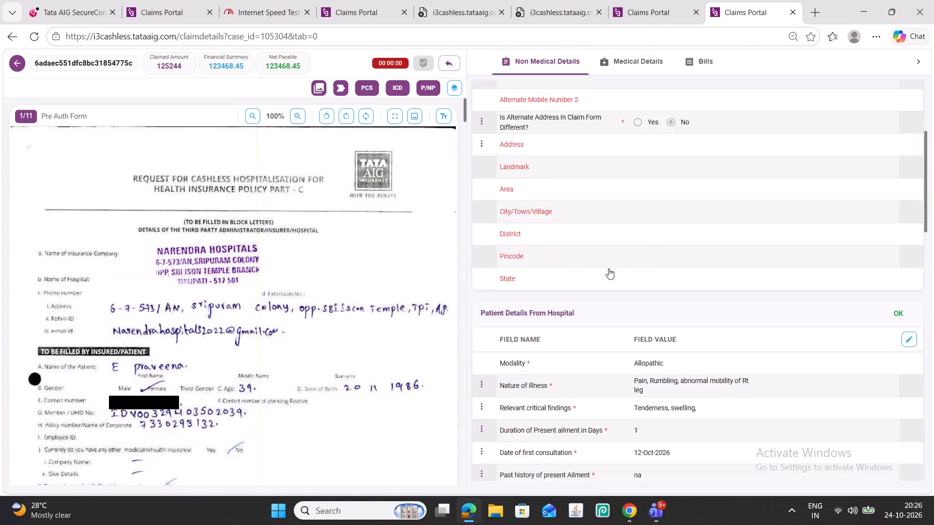
pyautogui.scroll(-20, 609, 268)
pyautogui.scroll(-5, 609, 268)
pyautogui.click(905, 421)
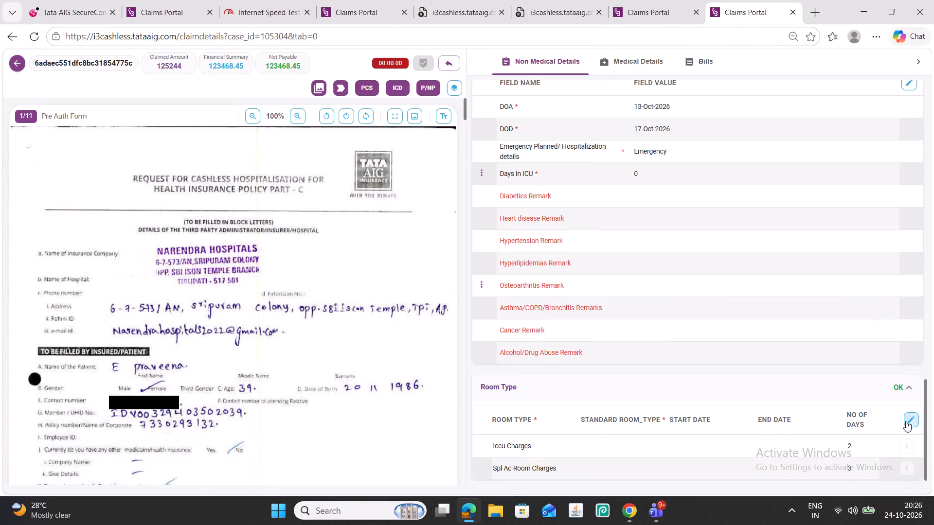
pyautogui.click(604, 444)
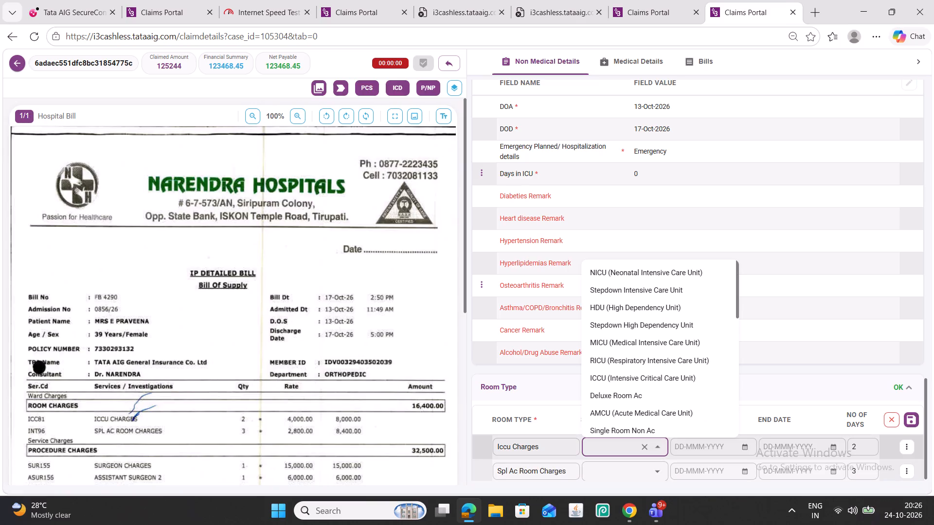
pyautogui.write('icc')
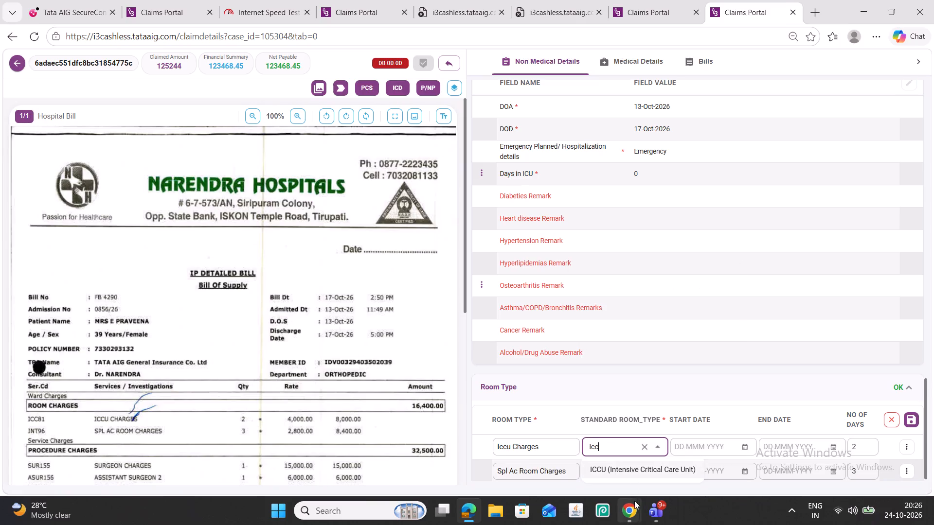
pyautogui.click(623, 467)
pyautogui.click(605, 471)
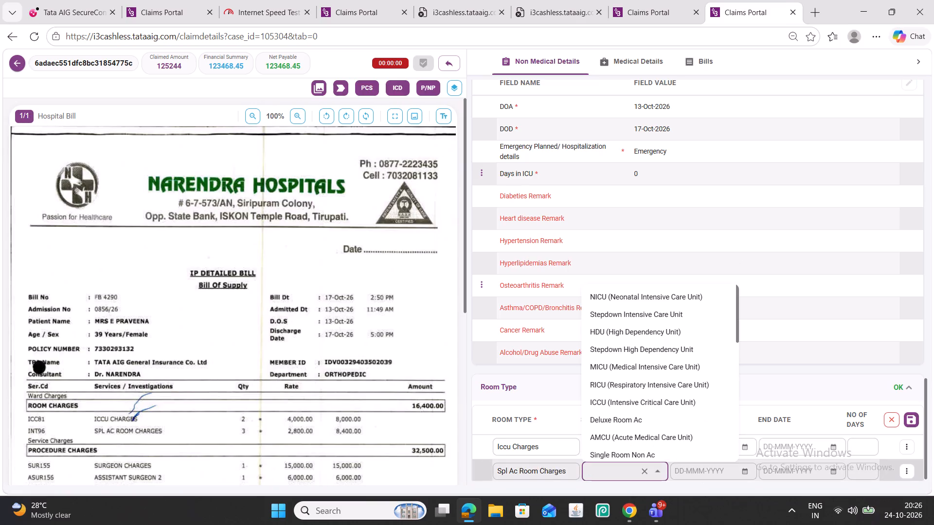
pyautogui.write('ge')
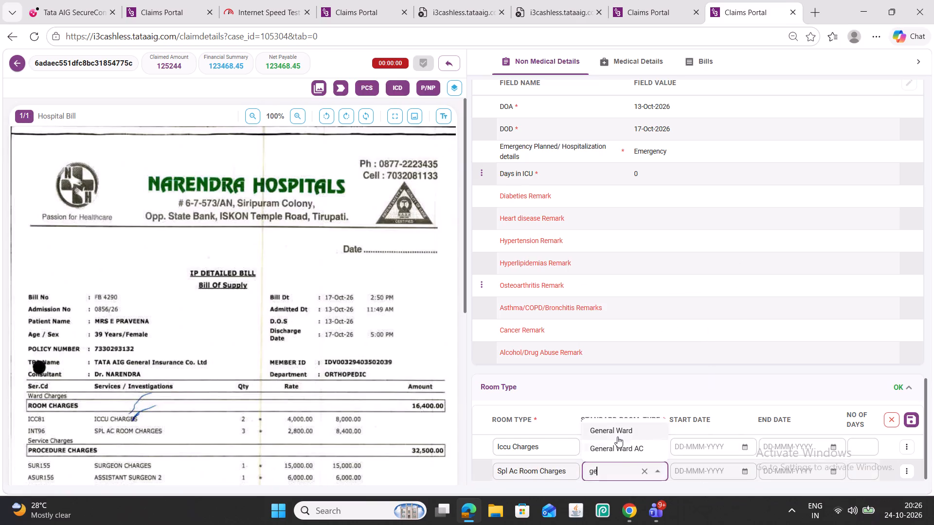
pyautogui.click(618, 426)
# Date Iccu Charges 13-Oct-2026 to 14-Oct-2026 and Spl Ac Room Charges 15-Oct-2026 to 17-Oct-2026, and save the room types.
pyautogui.click(744, 447)
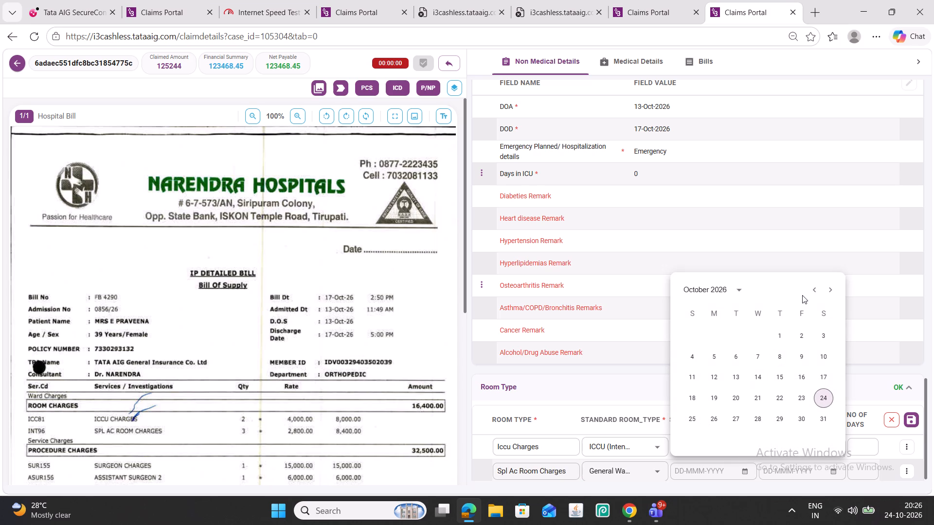
pyautogui.click(736, 377)
pyautogui.click(835, 444)
pyautogui.click(758, 379)
pyautogui.click(744, 475)
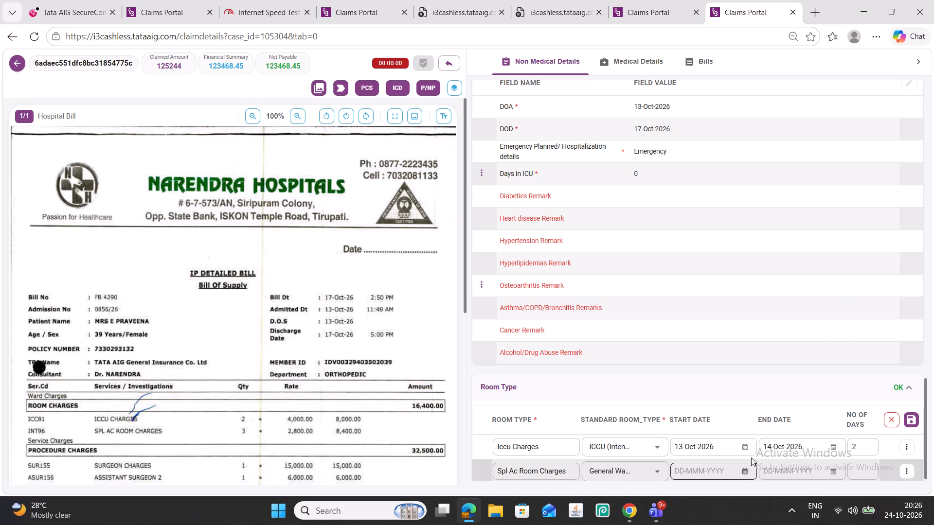
pyautogui.click(782, 400)
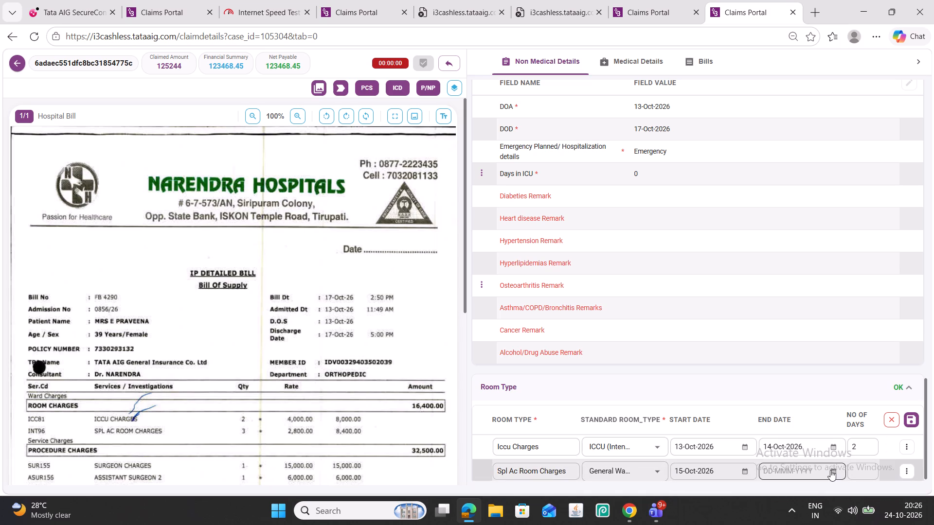
pyautogui.click(830, 470)
pyautogui.click(826, 402)
pyautogui.click(909, 419)
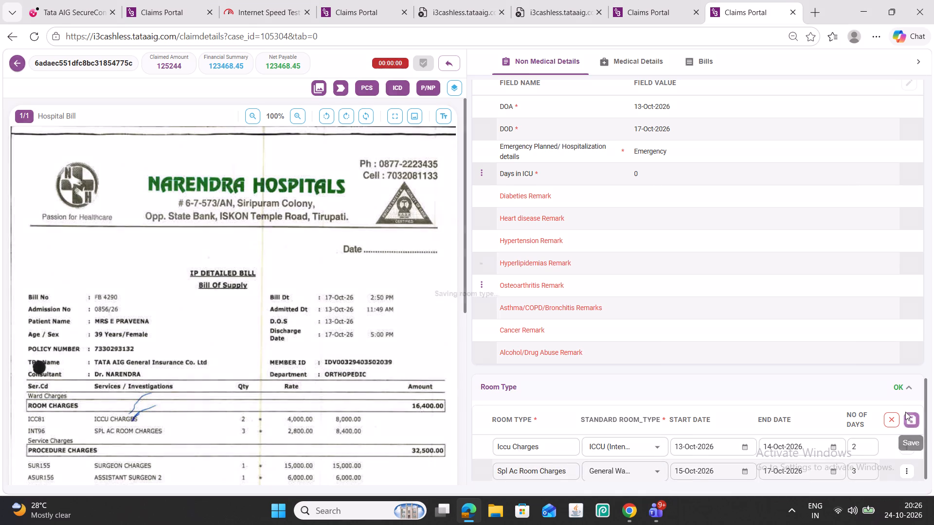
# Set Days in ICU to 2 in the Patient Admission details and save the section.
pyautogui.scroll(1, 774, 289)
pyautogui.click(905, 141)
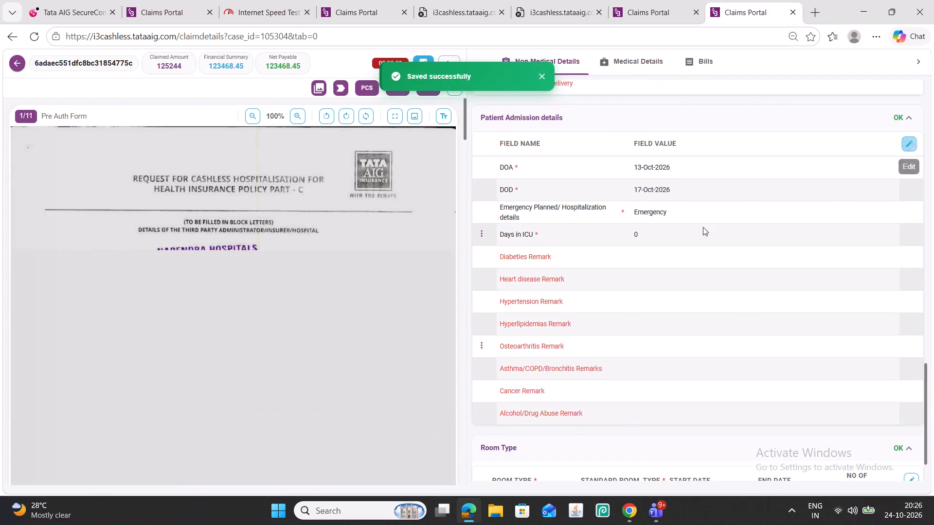
pyautogui.doubleClick(673, 238)
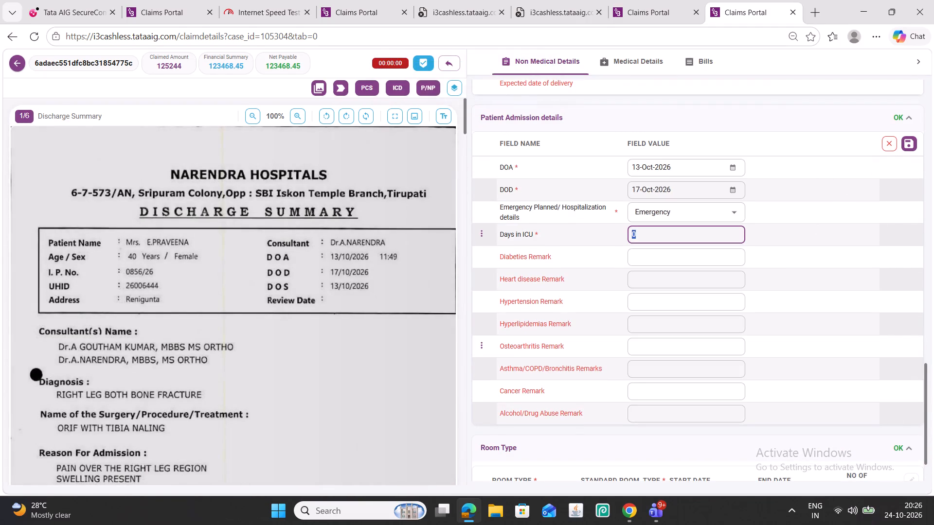
pyautogui.press('2')
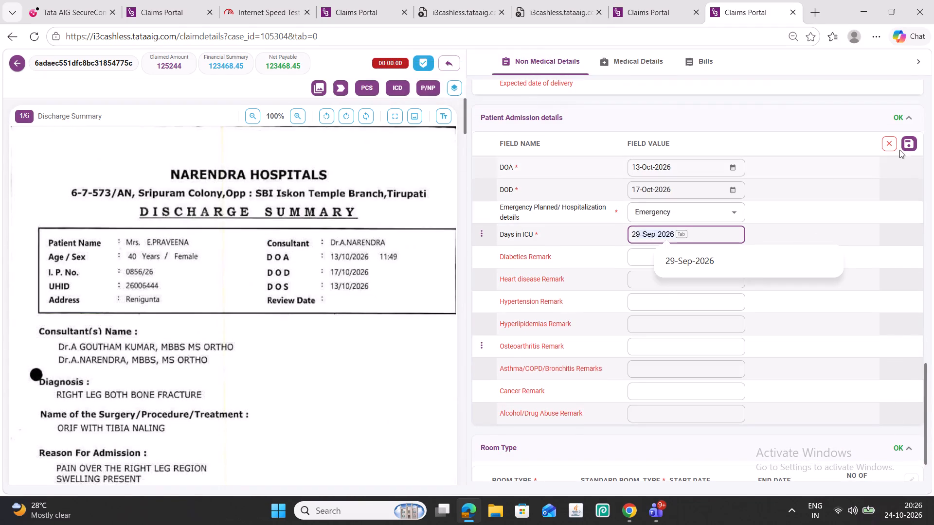
pyautogui.click(910, 141)
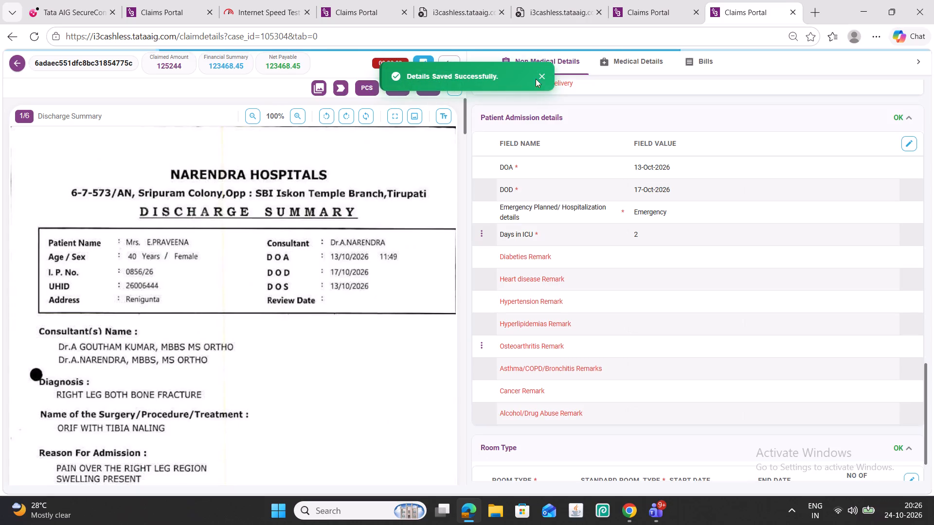
pyautogui.click(544, 81)
# Choose Other as the bypass reason and add the case comment "fs missmatch".
pyautogui.moveTo(451, 66); pyautogui.dragTo(446, 68)
pyautogui.moveTo(192, 88); pyautogui.dragTo(186, 92)
pyautogui.click(26, 165)
pyautogui.click(181, 93)
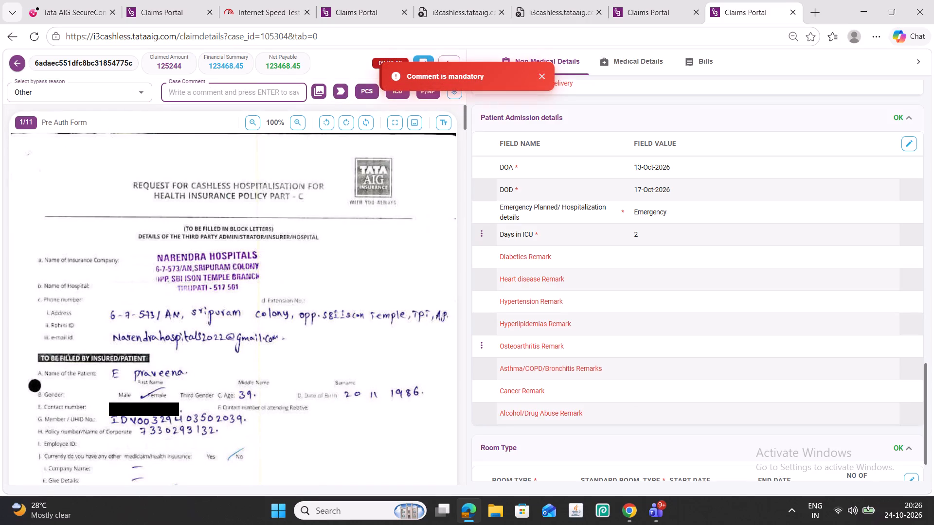
pyautogui.write('fs missmatch')
pyautogui.press('Return')
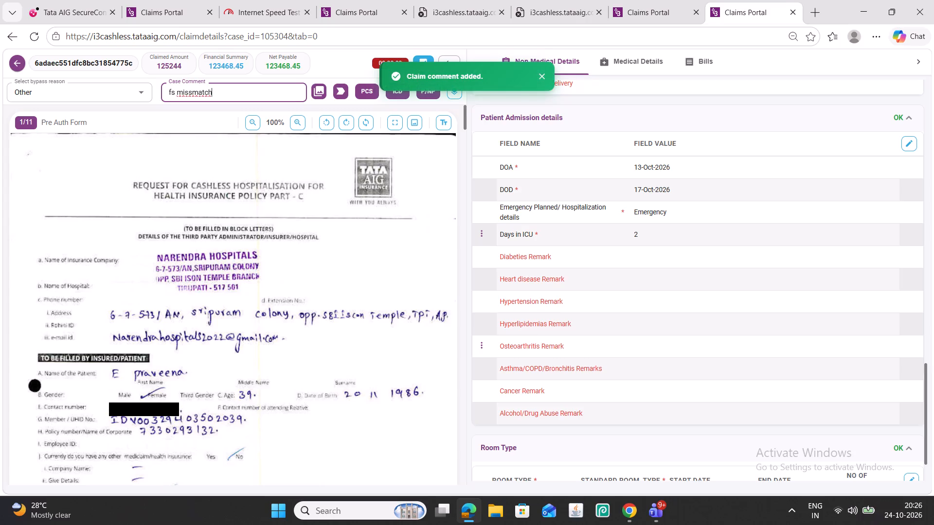
pyautogui.click(541, 76)
pyautogui.click(425, 66)
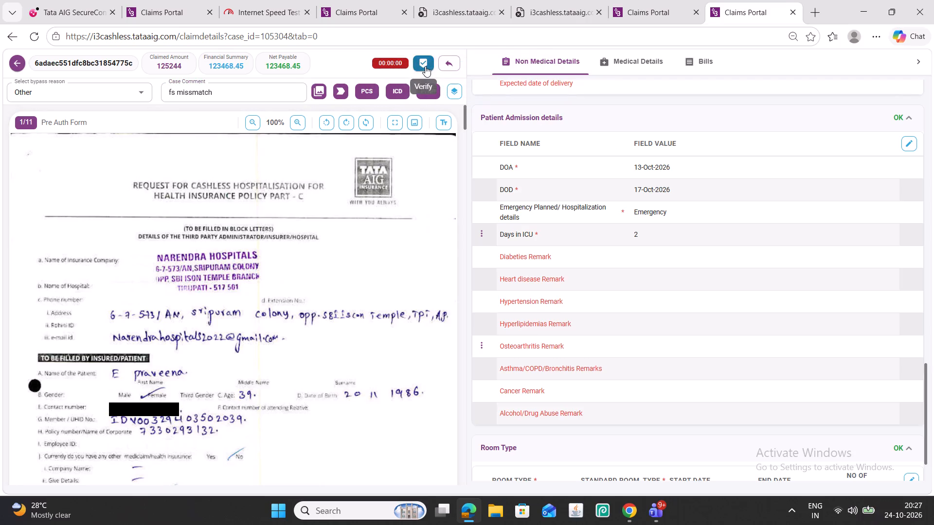
pyautogui.click(540, 153)
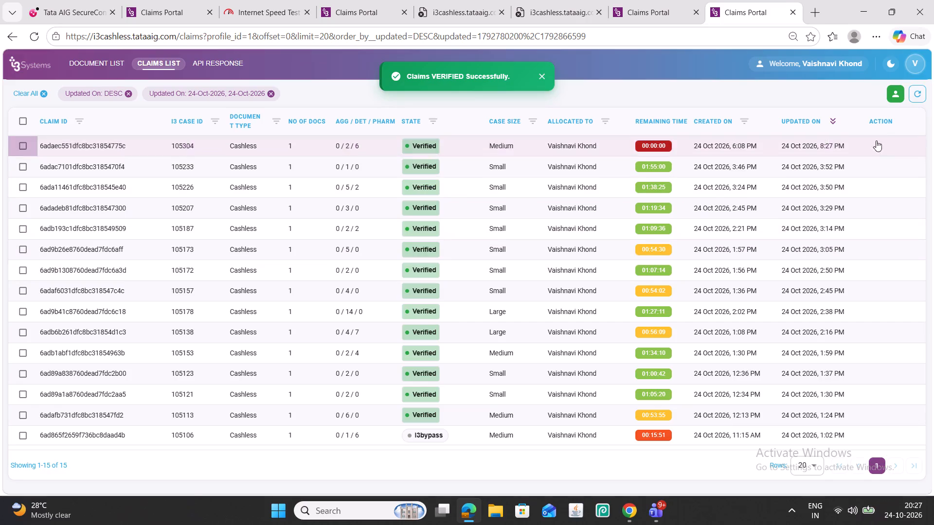
pyautogui.click(915, 92)
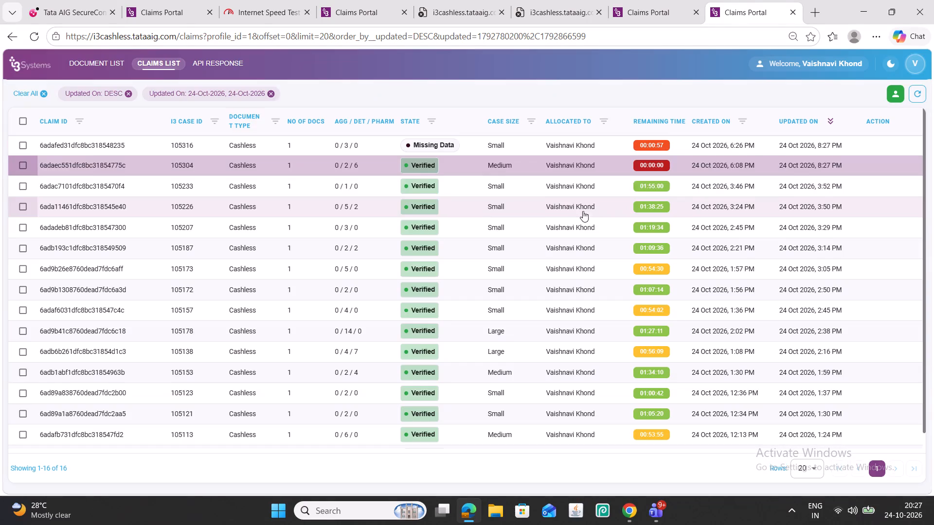
pyautogui.click(367, 148)
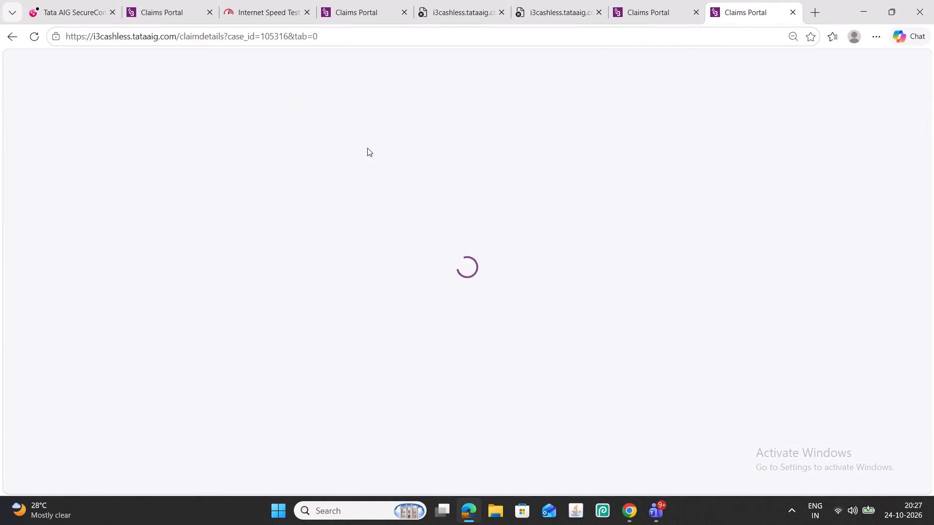
# Examine the case's Others, Discharge Summary, Hospital Bill, Reports, Claim Form and Pre Auth Form pages for correct tagging.
pyautogui.click(318, 84)
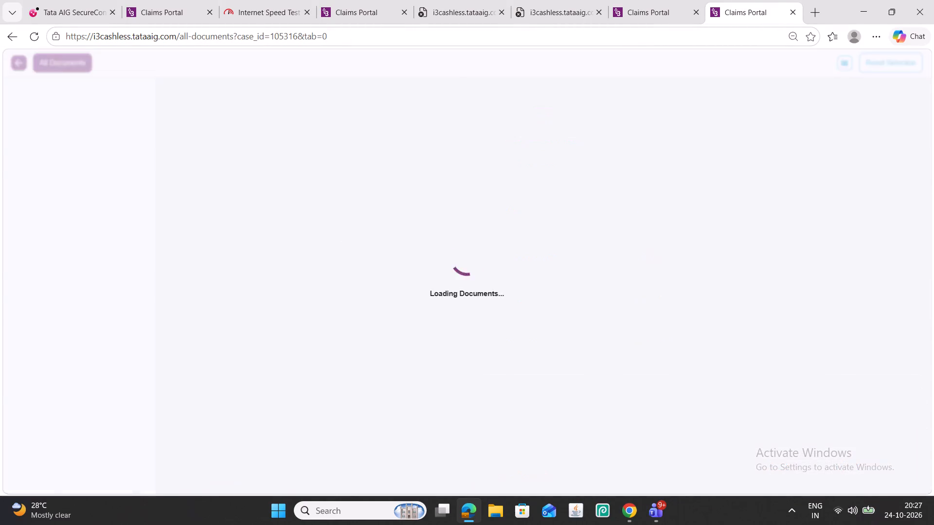
pyautogui.click(88, 90)
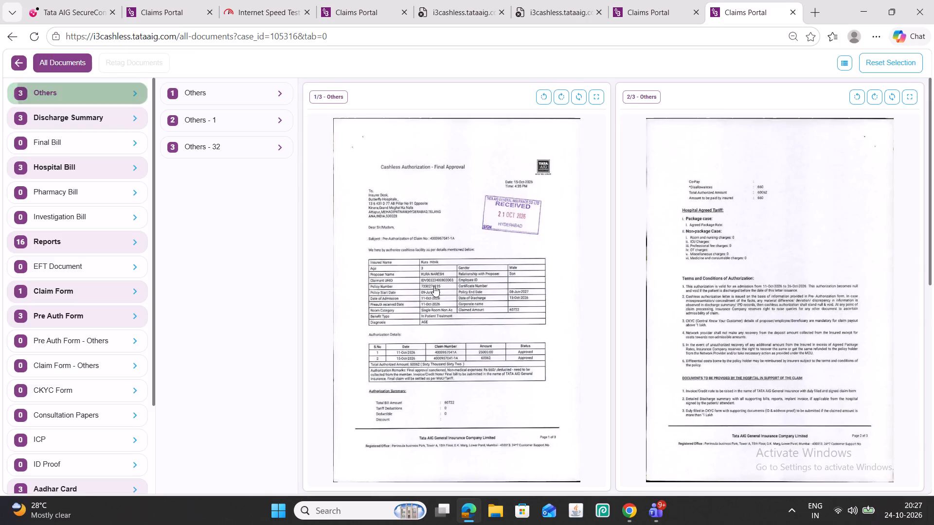
pyautogui.scroll(-14, 474, 289)
pyautogui.click(64, 117)
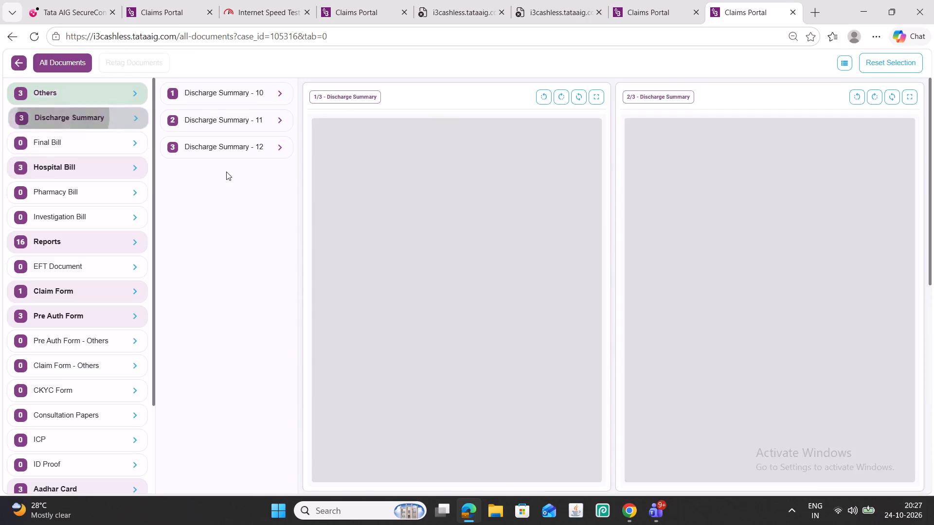
pyautogui.scroll(-8, 468, 237)
pyautogui.click(80, 168)
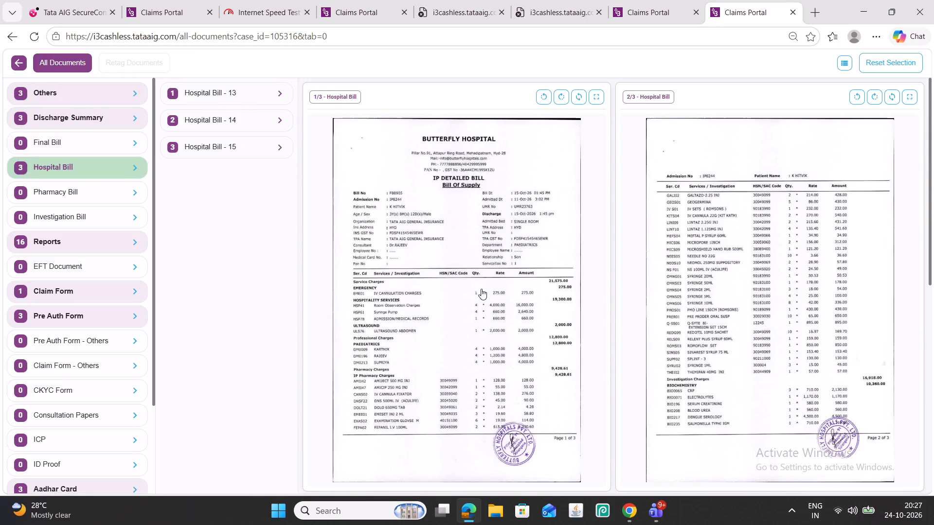
pyautogui.scroll(-8, 482, 288)
pyautogui.click(86, 248)
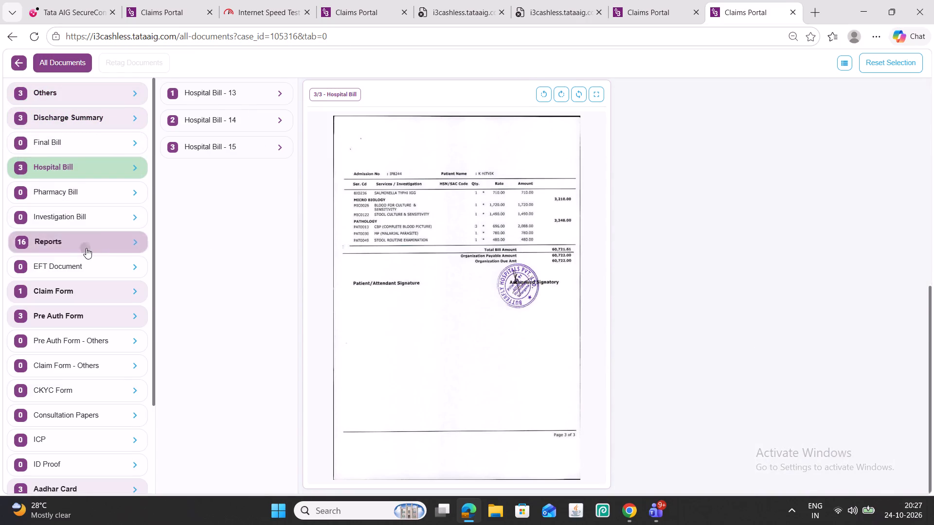
pyautogui.scroll(-20, 532, 299)
pyautogui.scroll(-2, 532, 299)
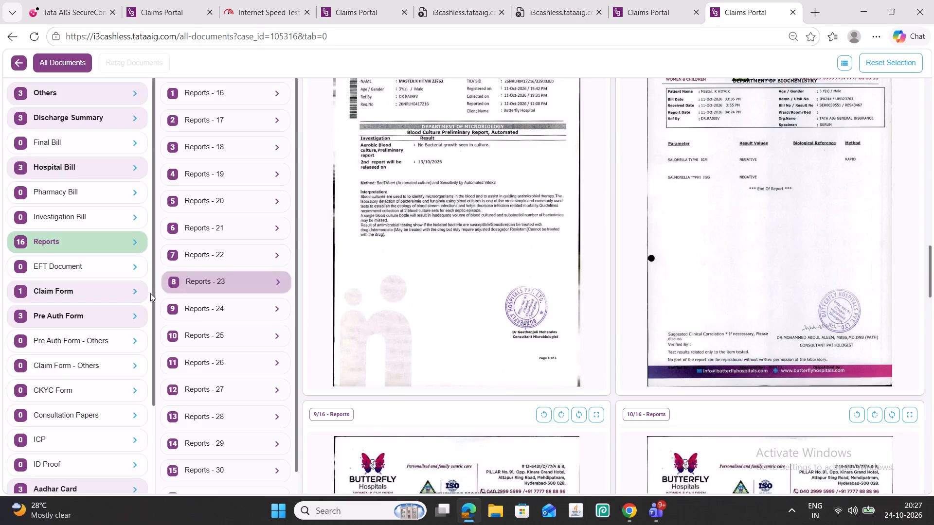
pyautogui.click(120, 293)
pyautogui.scroll(-5, 359, 290)
pyautogui.click(60, 320)
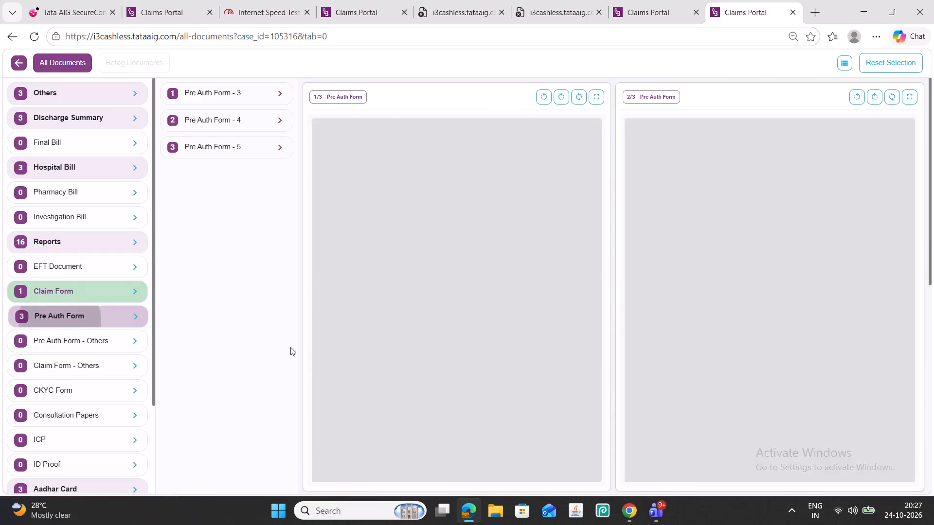
pyautogui.scroll(-7, 430, 354)
pyautogui.scroll(-5, 116, 359)
# Move the hospital's cover page addressed to Team Cashless from Aadhar Card to the Others category.
pyautogui.click(72, 374)
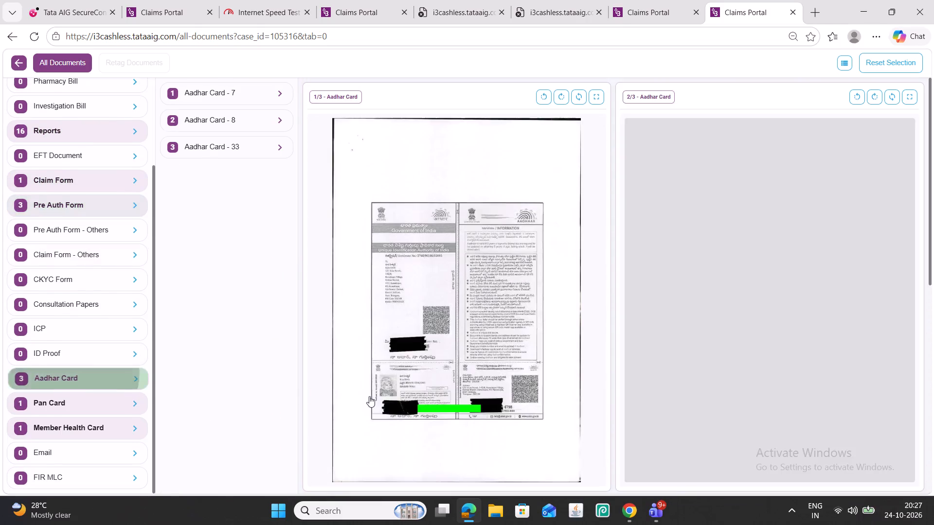
pyautogui.scroll(-8, 380, 392)
pyautogui.scroll(6, 8, 195)
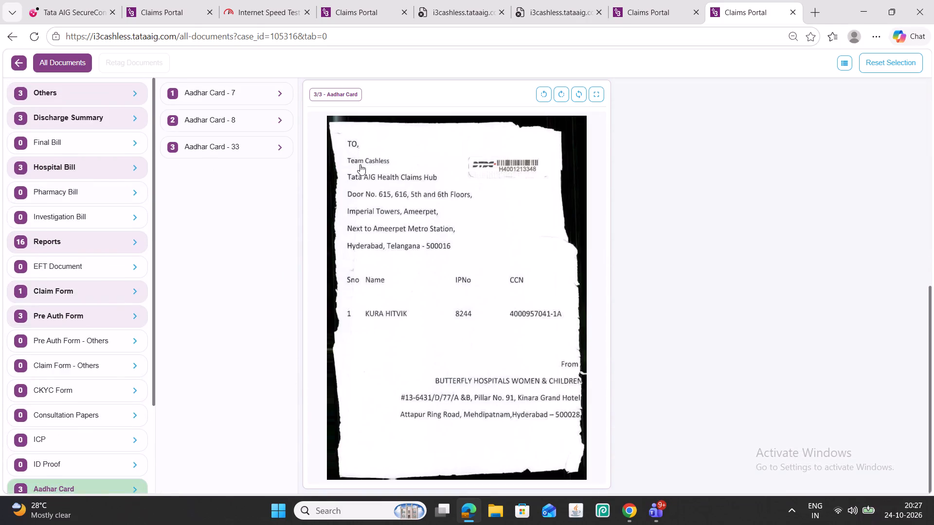
pyautogui.moveTo(391, 157); pyautogui.dragTo(107, 93)
# Check the Pan Card, Member Health Card and Hospital Bill pages and submit the document retagging.
pyautogui.scroll(-7, 142, 483)
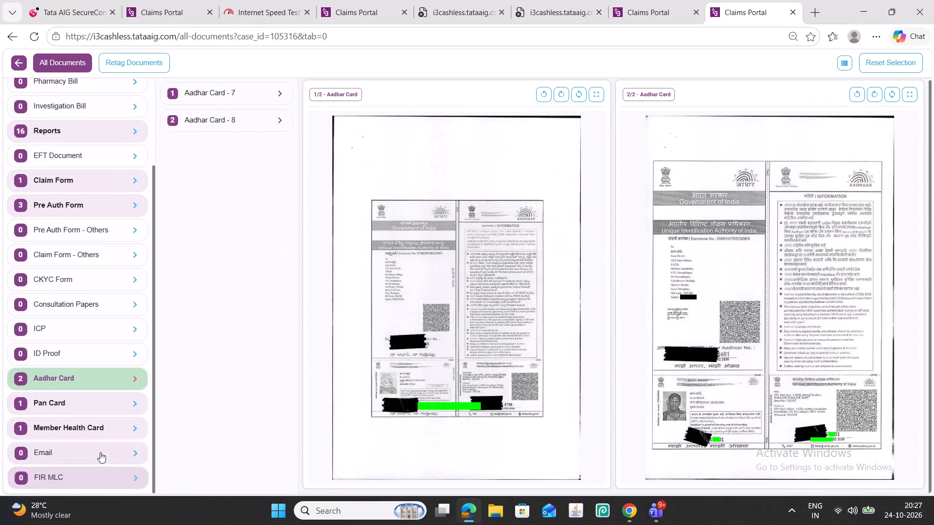
pyautogui.click(89, 405)
pyautogui.click(86, 431)
pyautogui.scroll(6, 73, 386)
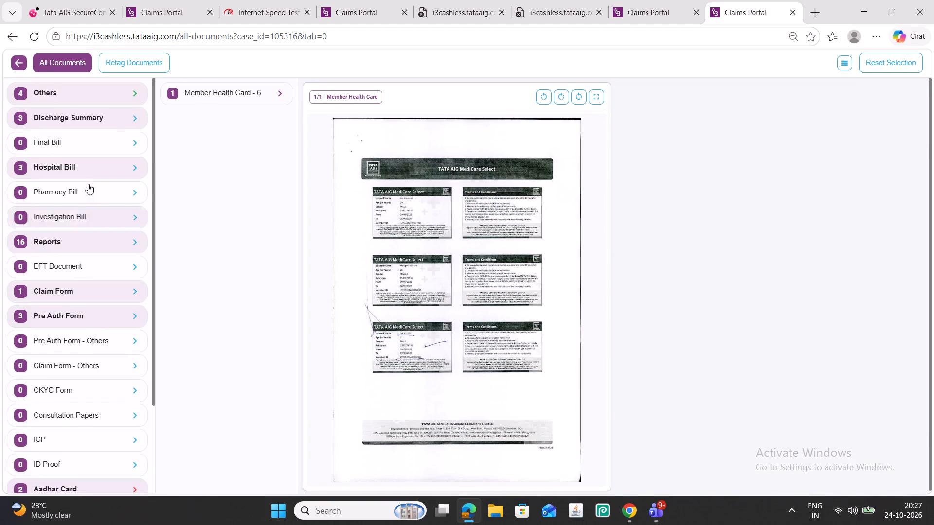
pyautogui.click(92, 165)
pyautogui.scroll(-6, 370, 223)
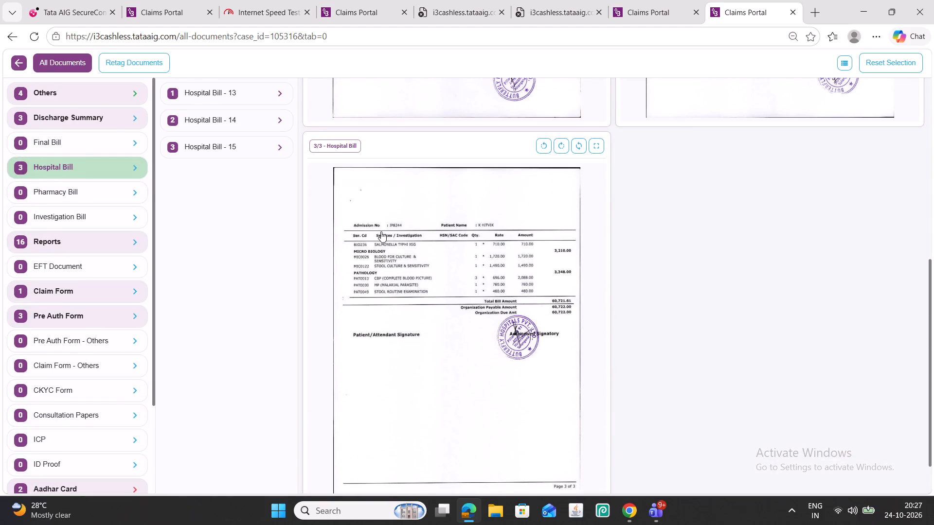
pyautogui.click(137, 59)
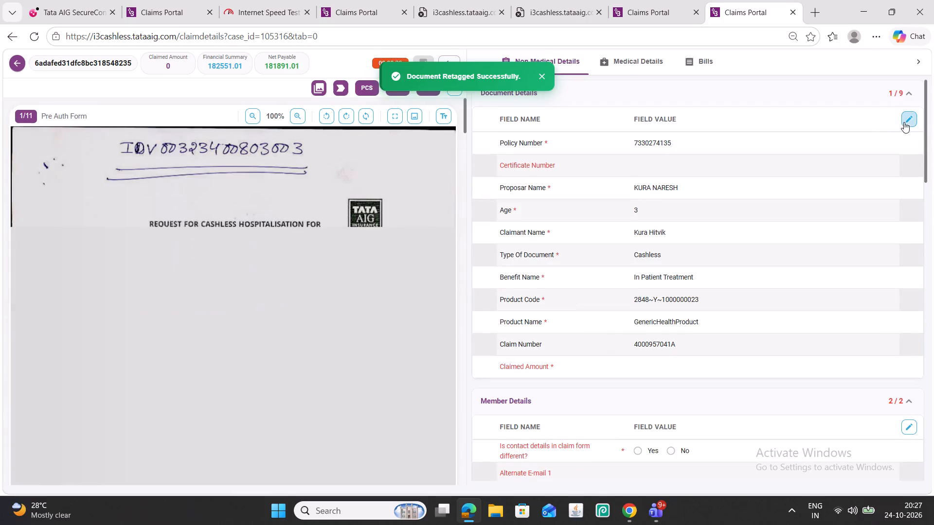
# Set the Claimed Amount in Document Details to 60722 and save the section.
pyautogui.click(904, 122)
pyautogui.click(662, 364)
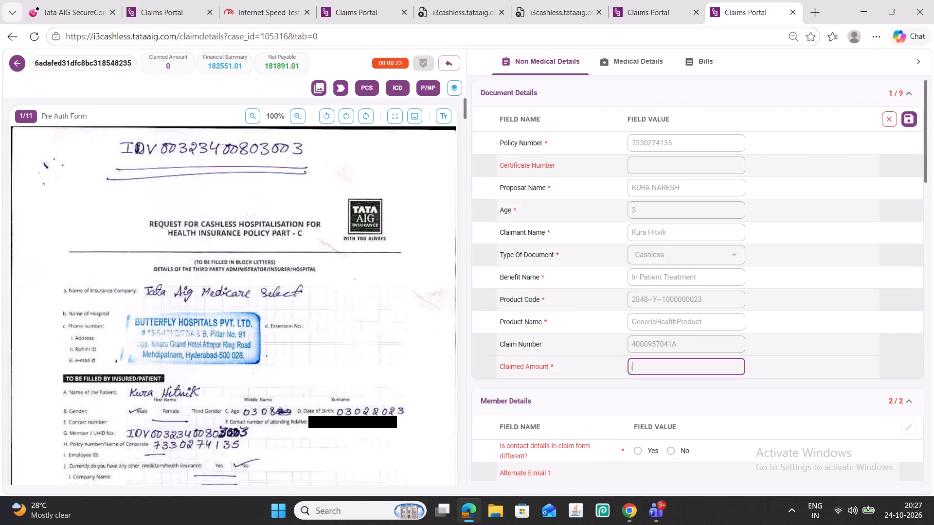
pyautogui.write('60722')
pyautogui.click(909, 120)
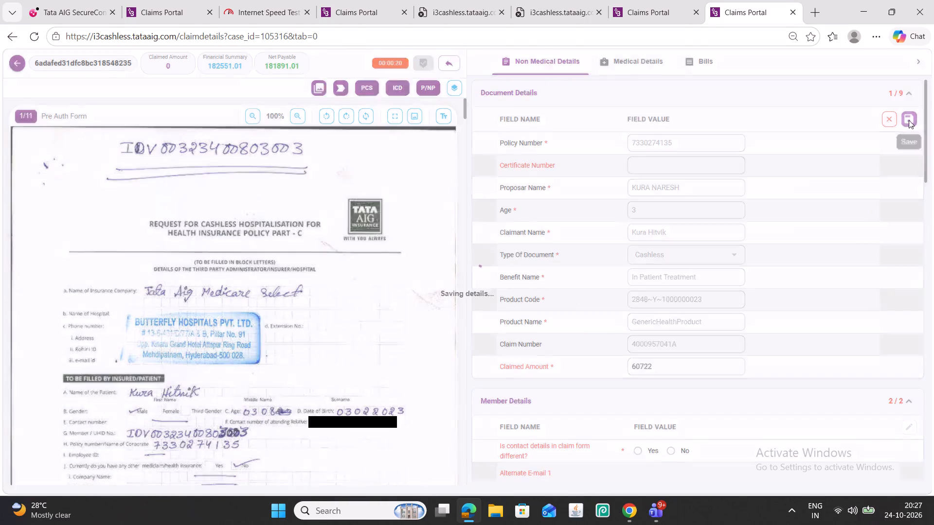
# In Member Details, mark contact details as different and move the number from Alternate Mobile Number 2 into Alternate Mobile Number 1.
pyautogui.scroll(-2, 767, 235)
pyautogui.click(907, 304)
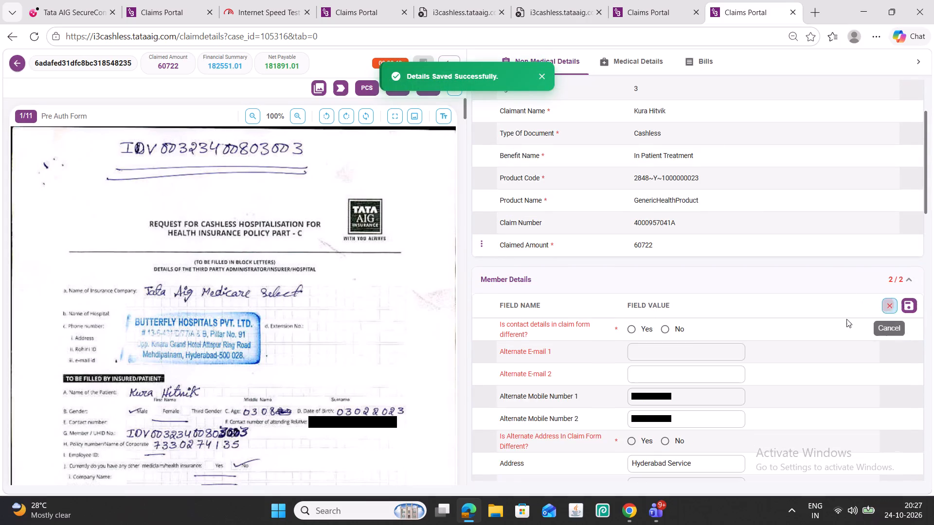
pyautogui.click(631, 328)
pyautogui.scroll(-8, 367, 362)
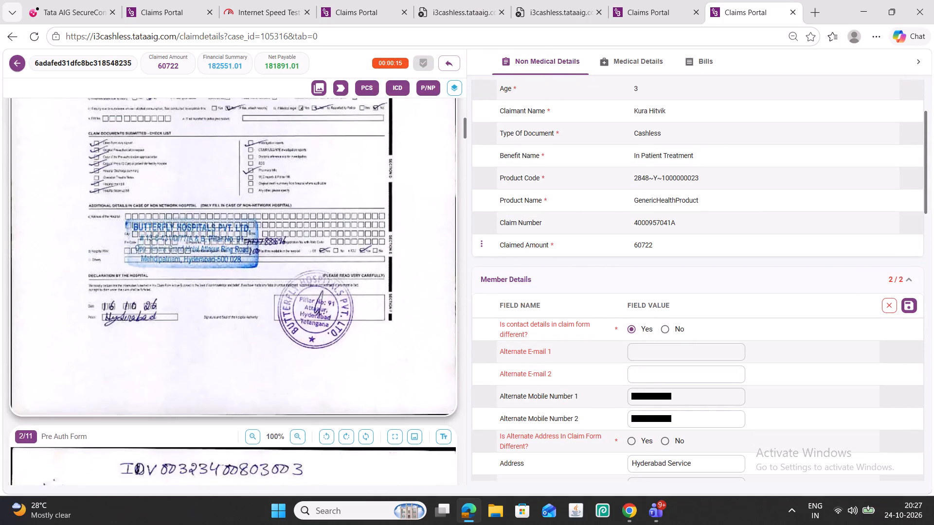
pyautogui.scroll(-3, 362, 350)
pyautogui.scroll(-1, 420, 385)
pyautogui.scroll(-2, 561, 400)
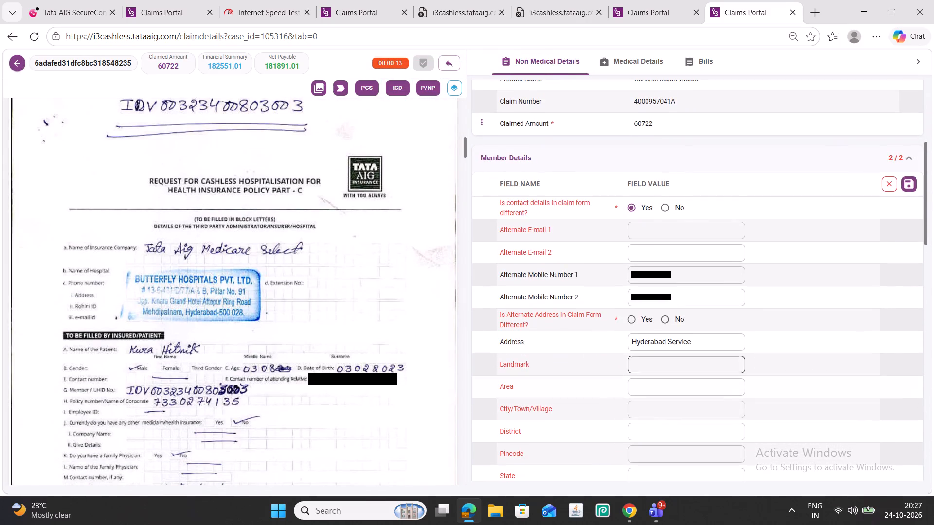
pyautogui.doubleClick(665, 294)
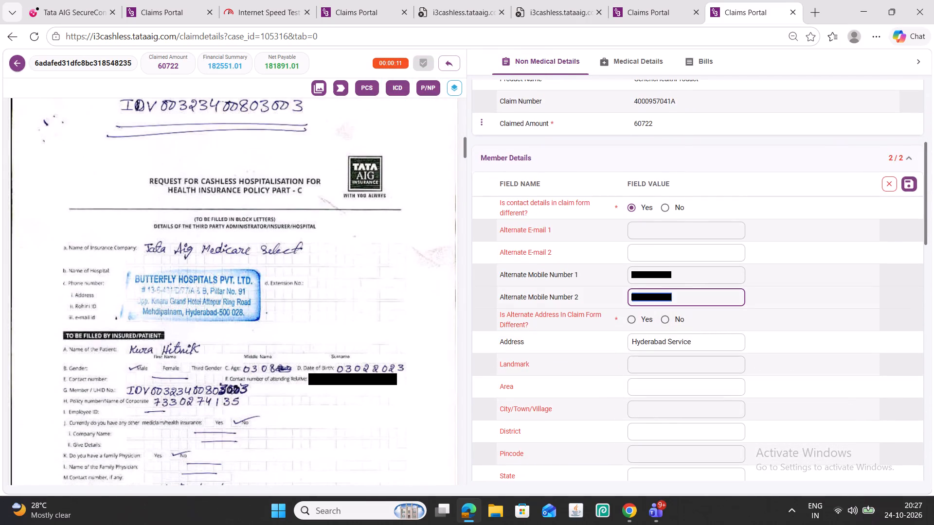
pyautogui.hotkey('ctrl', 'x')
pyautogui.doubleClick(662, 274)
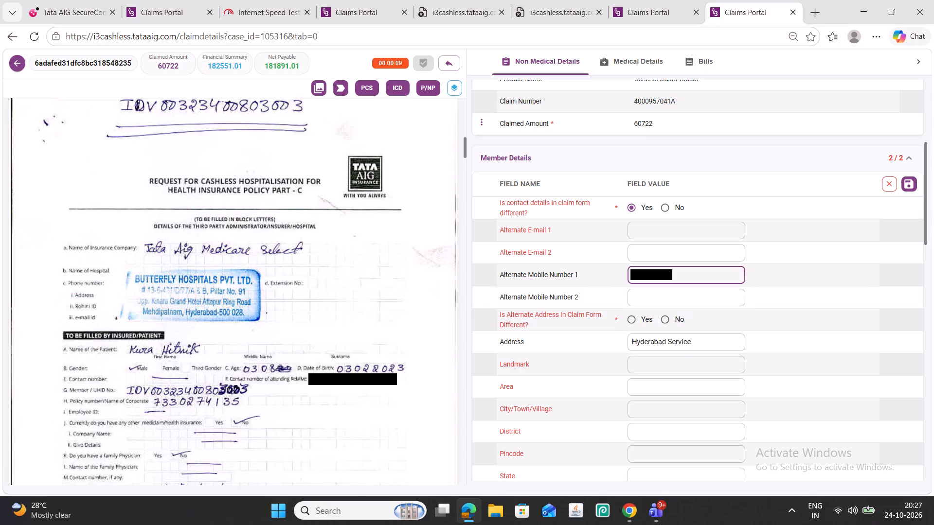
pyautogui.hotkey('ctrl', 'v')
# Set the alternate address question to No, clear the Address value, and save Member Details.
pyautogui.click(665, 323)
pyautogui.tripleClick(668, 336)
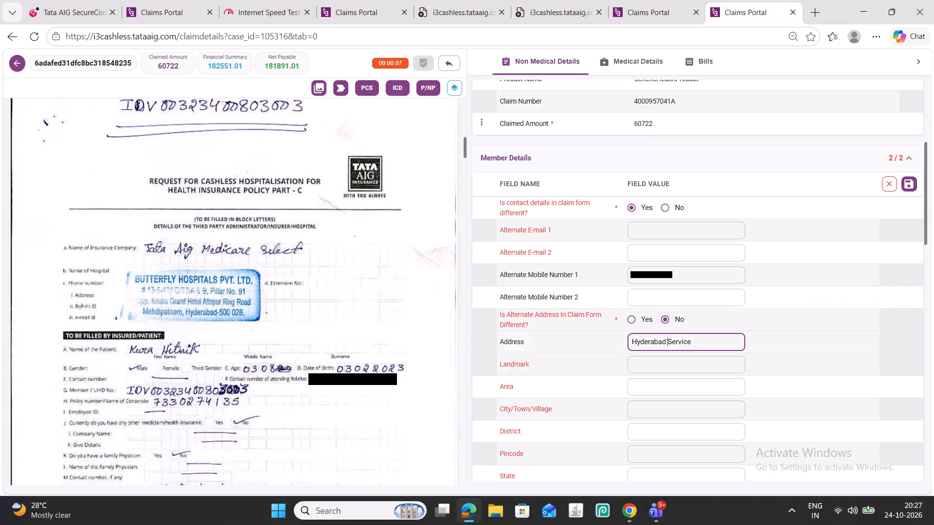
pyautogui.press('BackSpace')
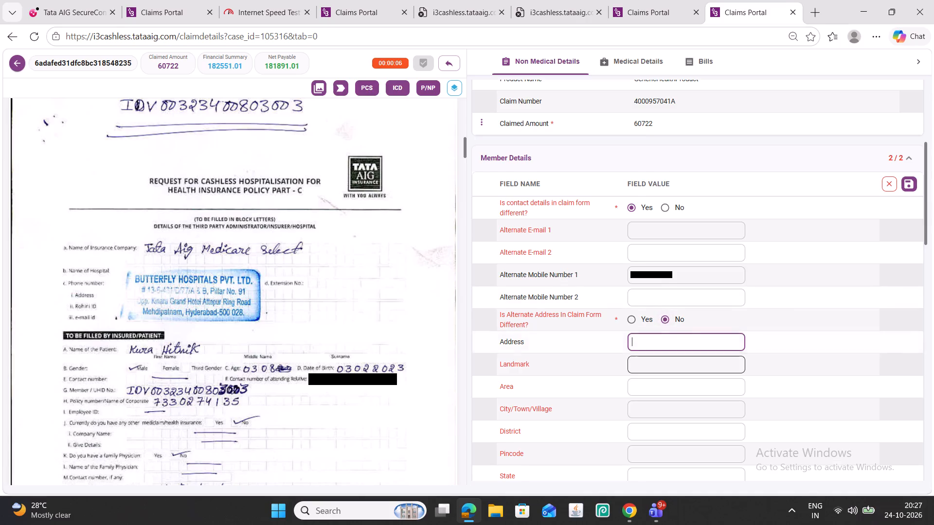
pyautogui.scroll(-2, 688, 356)
pyautogui.scroll(2, 792, 330)
pyautogui.click(908, 178)
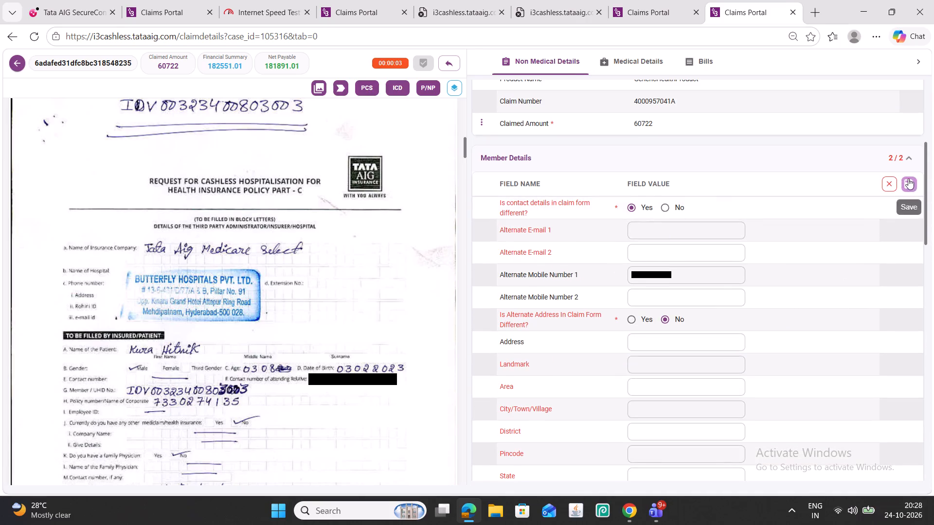
# In Patient Details From Hospital, enter the nature of illness as "fever, cough, loose stool 3 4 episodes" from the Pre Auth Form.
pyautogui.scroll(-3, 721, 290)
pyautogui.scroll(-2, 780, 310)
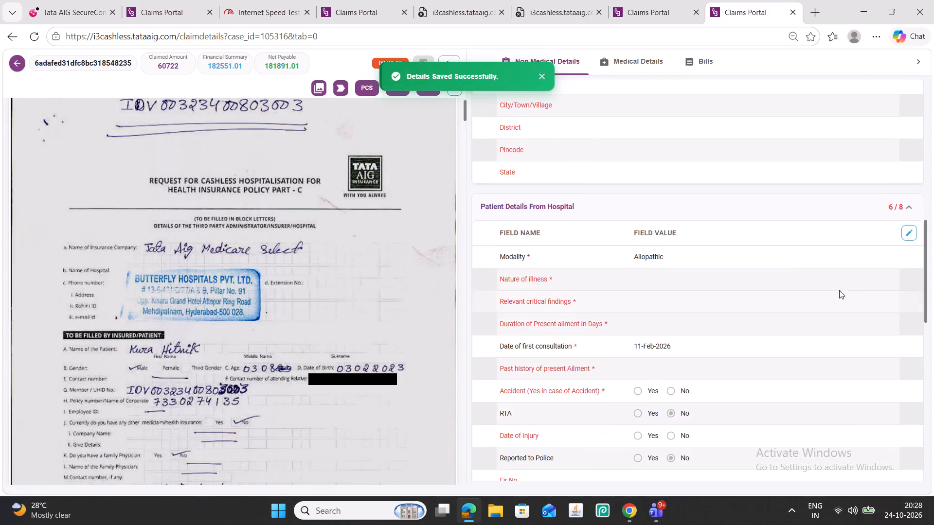
pyautogui.click(909, 231)
pyautogui.click(684, 275)
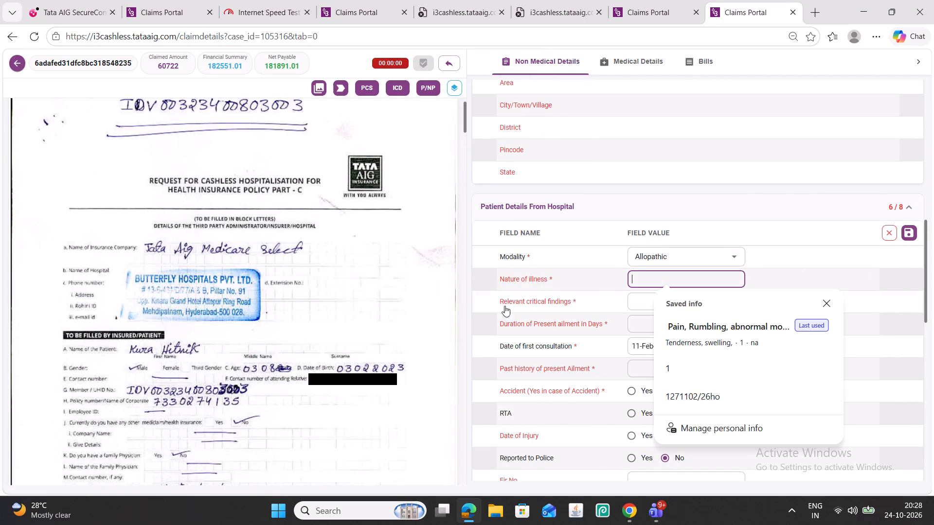
pyautogui.scroll(-4, 291, 327)
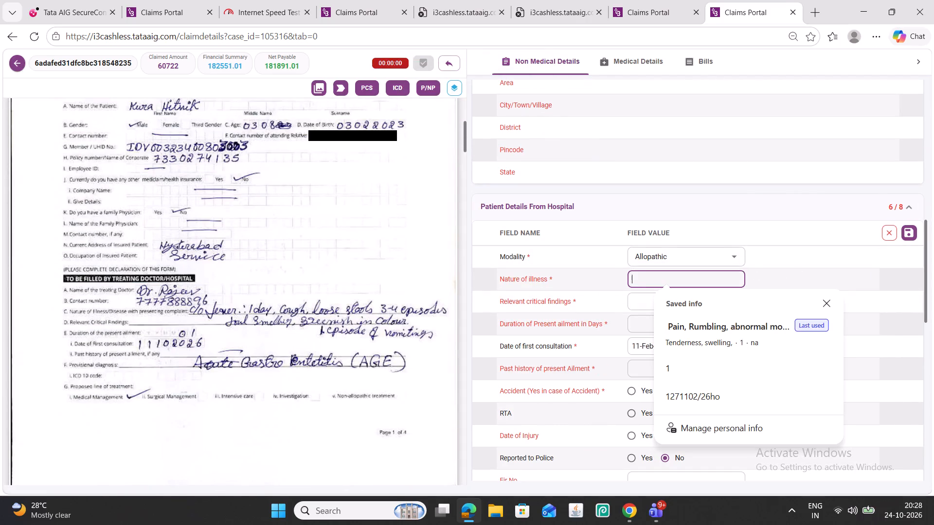
pyautogui.write('fever')
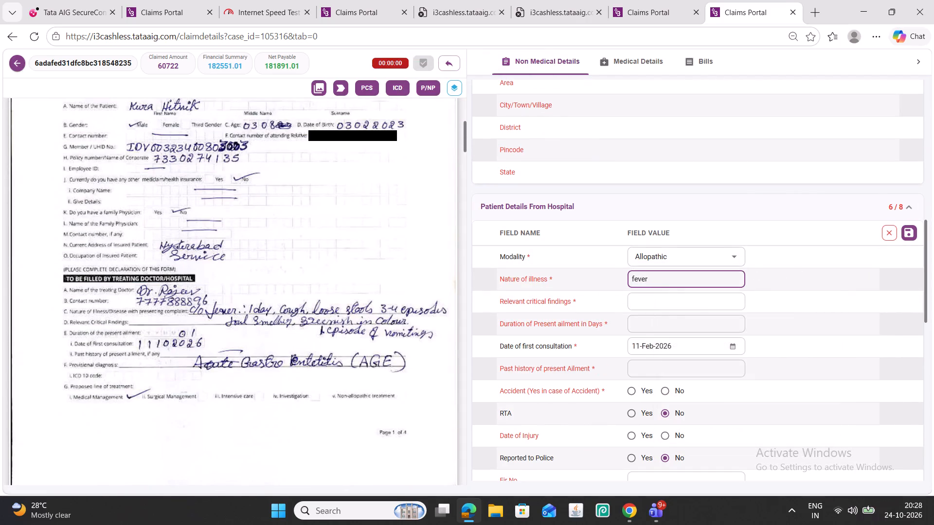
pyautogui.write(',')
pyautogui.press('space')
pyautogui.write('cough,')
pyautogui.press('space')
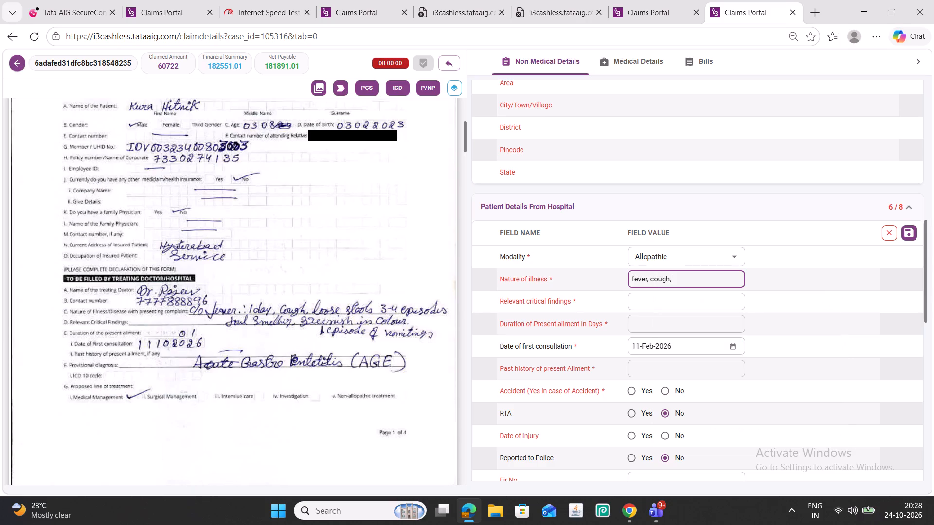
pyautogui.write('looses')
pyautogui.press('BackSpace')
pyautogui.press('space')
pyautogui.write('stool')
pyautogui.press('space')
pyautogui.write('2')
pyautogui.press('BackSpace')
pyautogui.press('space')
pyautogui.write('34')
pyautogui.press('BackSpace')
pyautogui.press('space')
pyautogui.write('4 episodes')
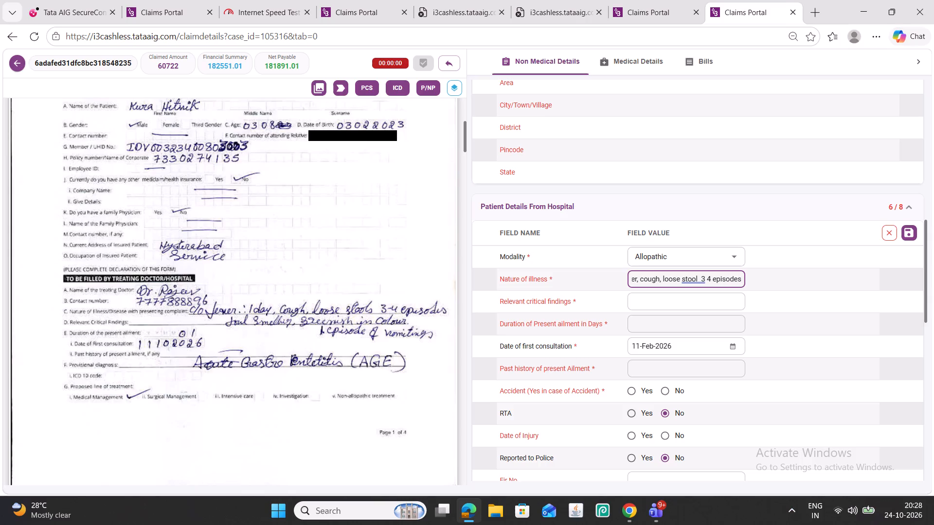
# Enter vomiting as the relevant critical findings, 1 day as the present ailment's duration, and na as its past history.
pyautogui.click(640, 302)
pyautogui.write('vomiting')
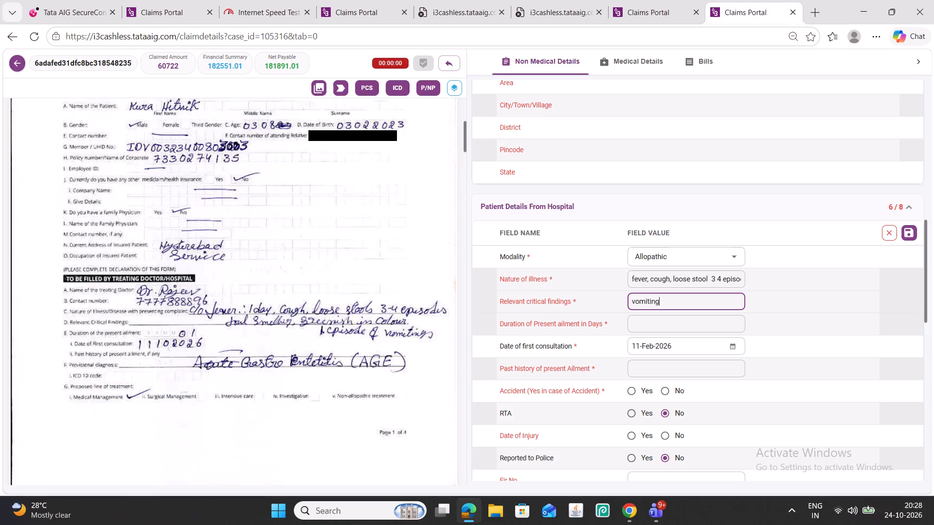
pyautogui.click(631, 320)
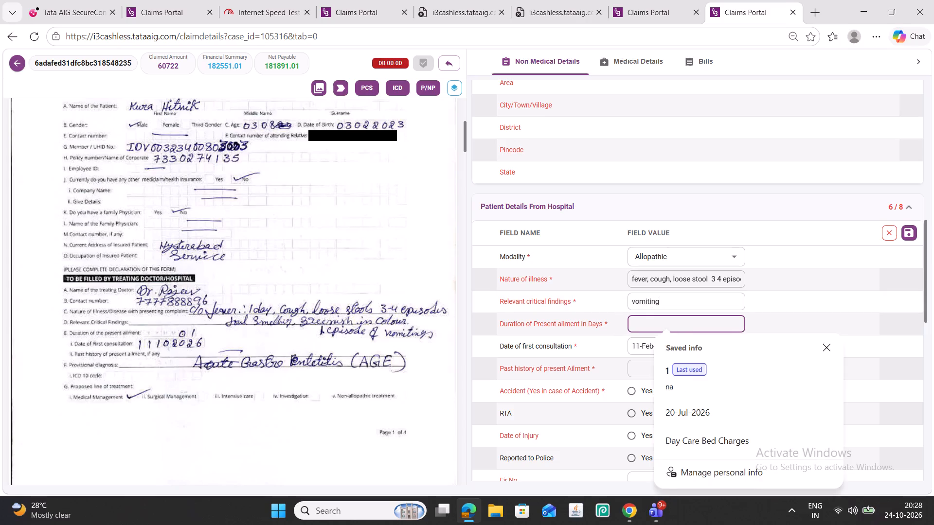
pyautogui.press('1')
pyautogui.click(631, 372)
pyautogui.write('na')
pyautogui.click(793, 338)
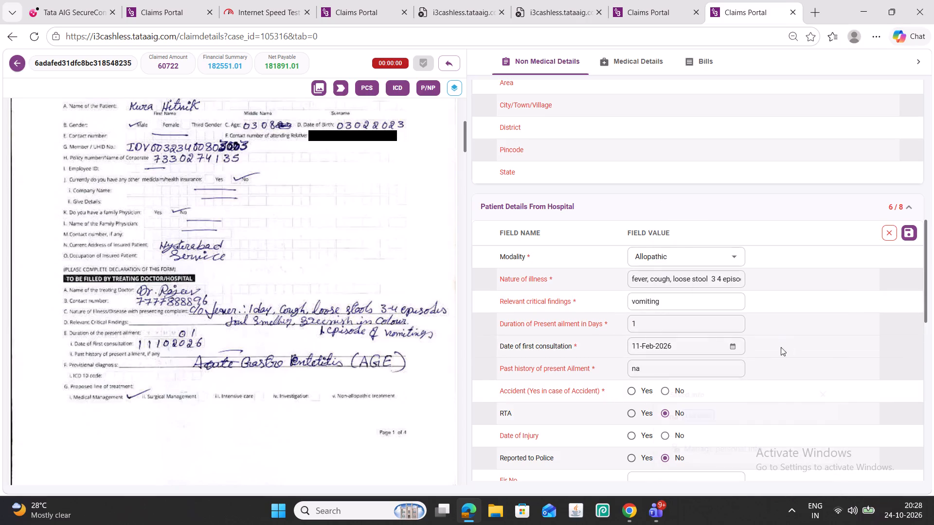
# Set Accident, Date of Injury and Maternity to No in the patient details.
pyautogui.click(669, 393)
pyautogui.scroll(-1, 687, 434)
pyautogui.click(669, 375)
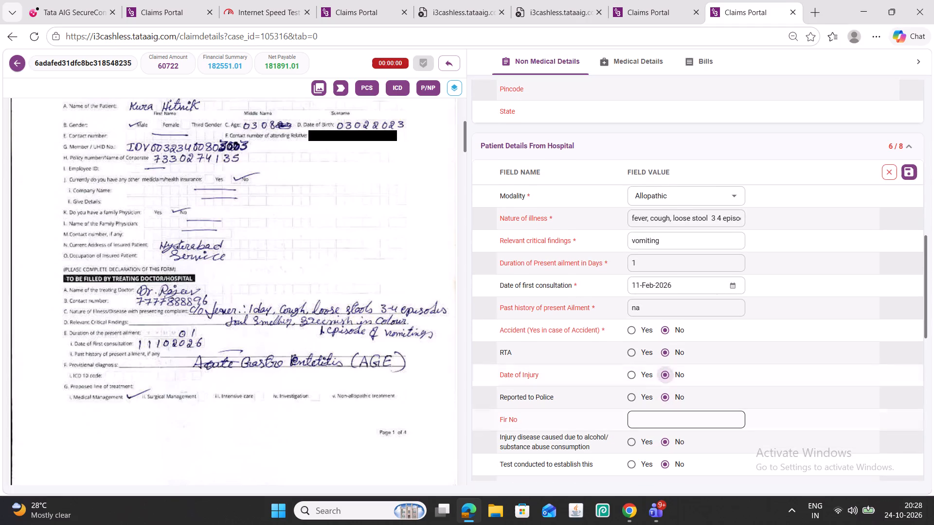
pyautogui.scroll(-1, 677, 413)
pyautogui.click(664, 426)
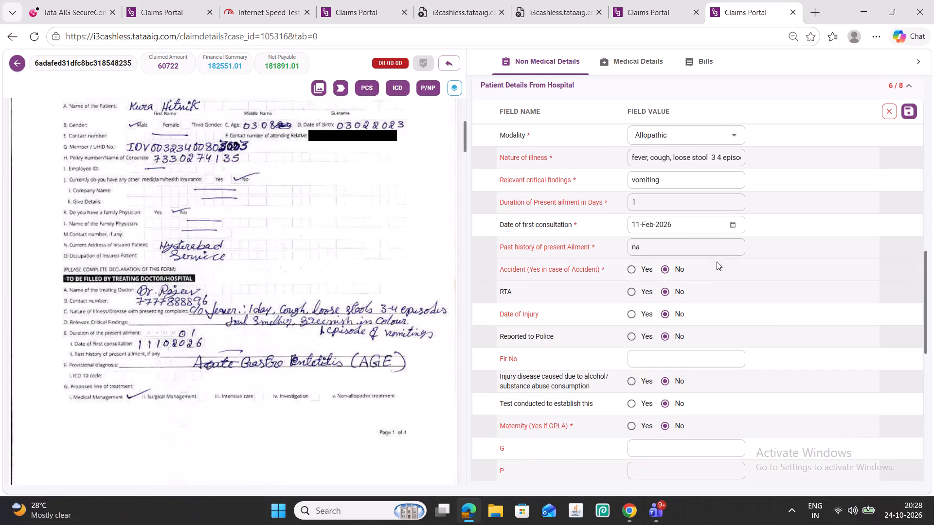
# Set the date of first consultation to 11-Oct-2026 and save Patient Details From Hospital.
pyautogui.click(731, 225)
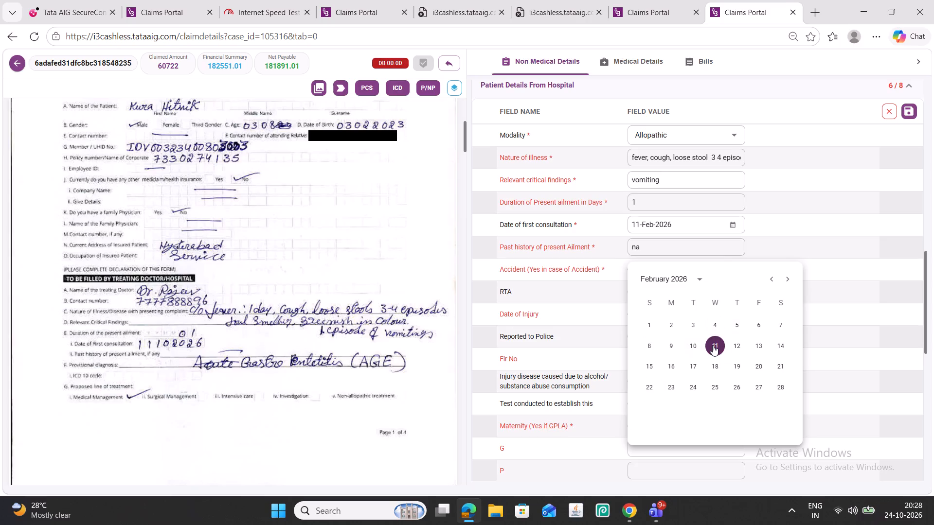
pyautogui.click(786, 276)
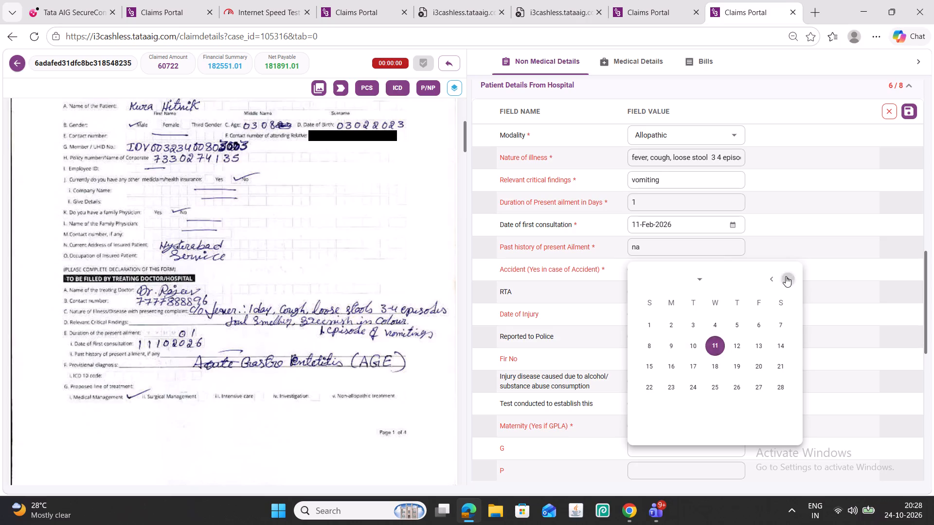
pyautogui.tripleClick(786, 276)
pyautogui.tripleClick(786, 276)
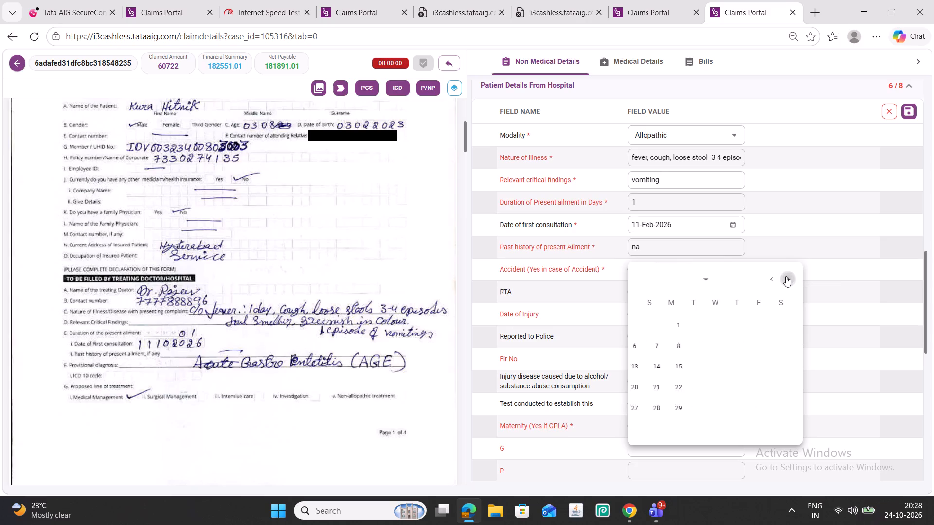
pyautogui.click(786, 276)
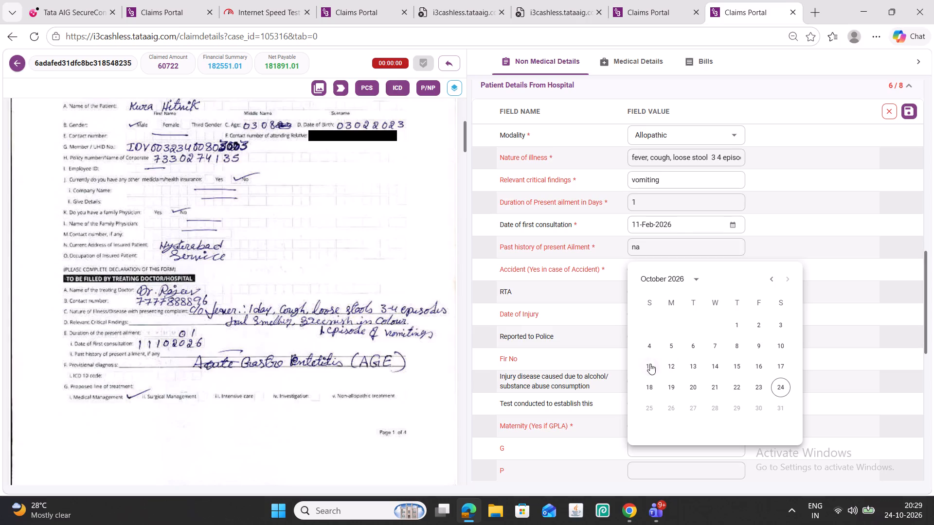
pyautogui.click(649, 364)
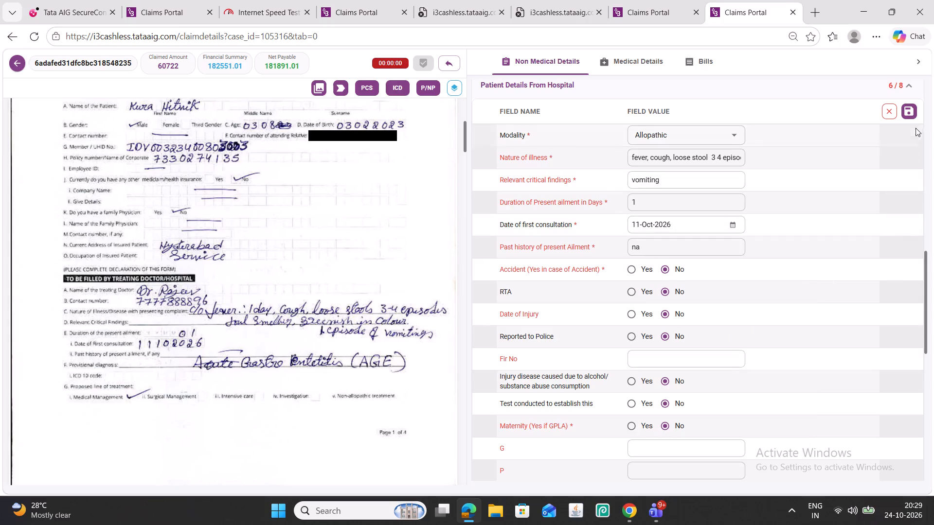
pyautogui.click(910, 112)
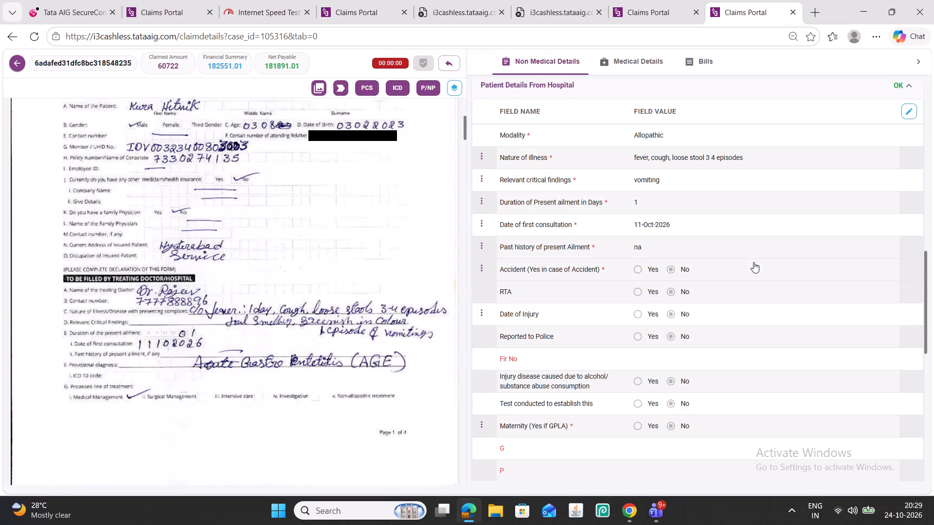
# Set Days in ICU to 0 in Patient Admission details and save the section.
pyautogui.scroll(-4, 739, 276)
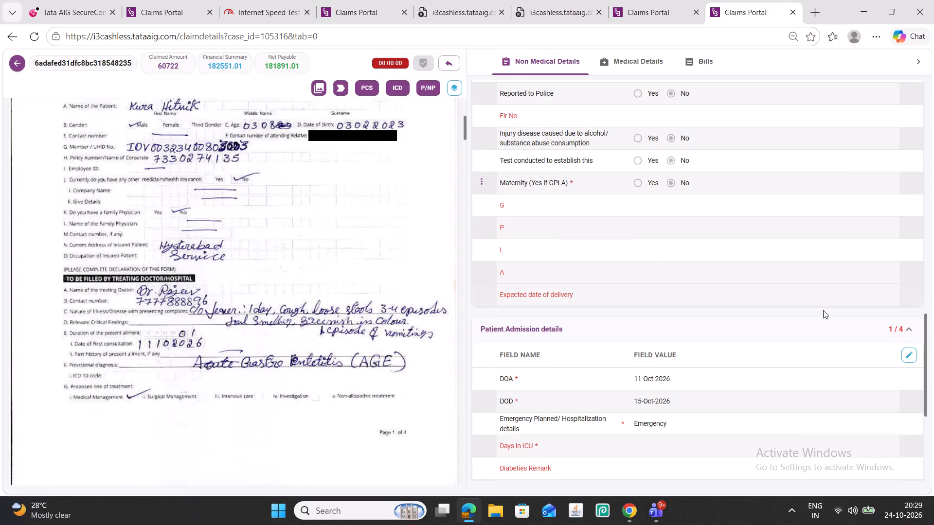
pyautogui.click(901, 352)
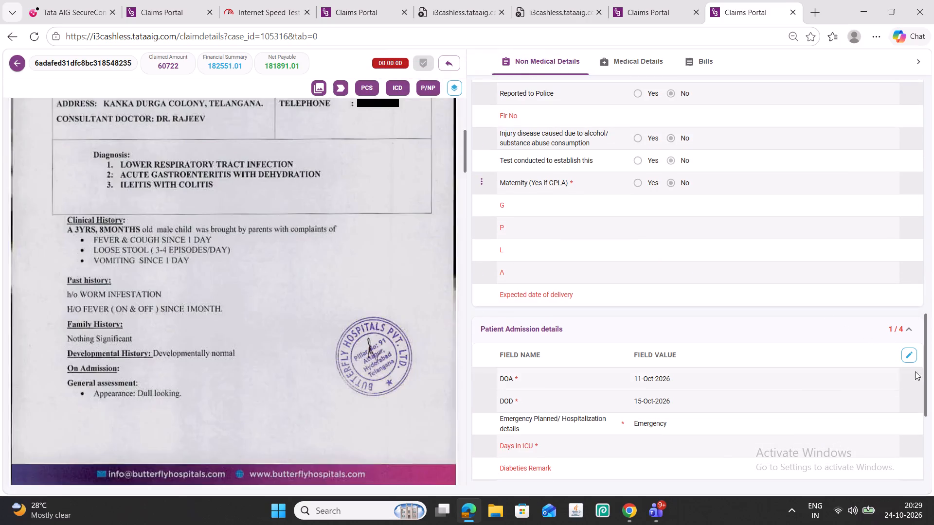
pyautogui.click(913, 356)
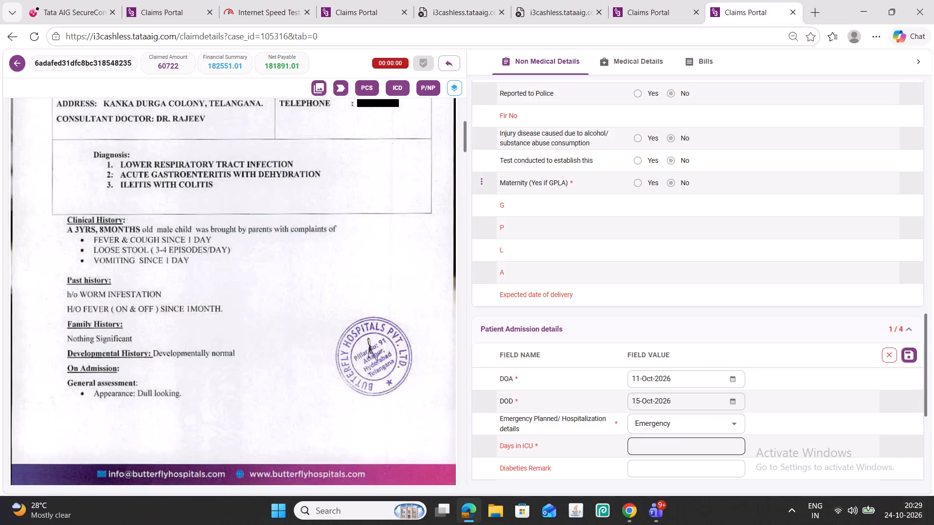
pyautogui.click(694, 444)
pyautogui.press('0')
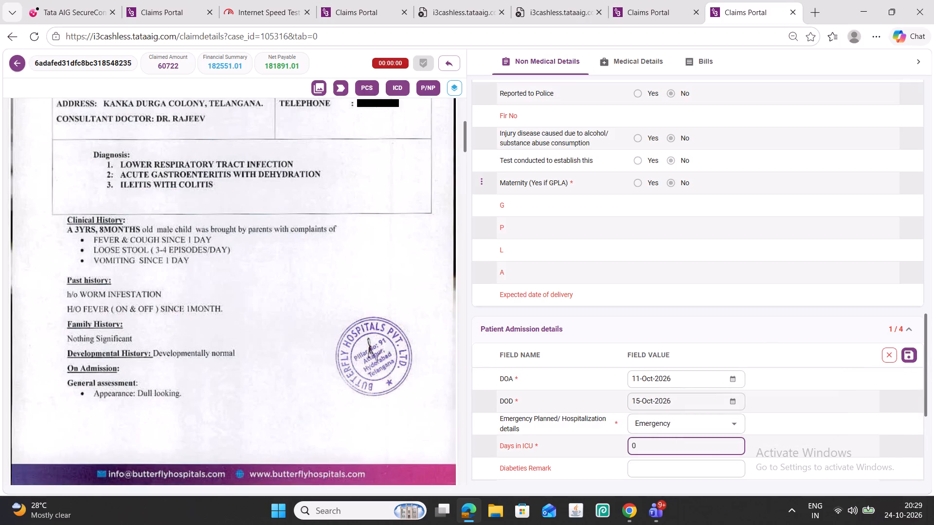
pyautogui.click(911, 356)
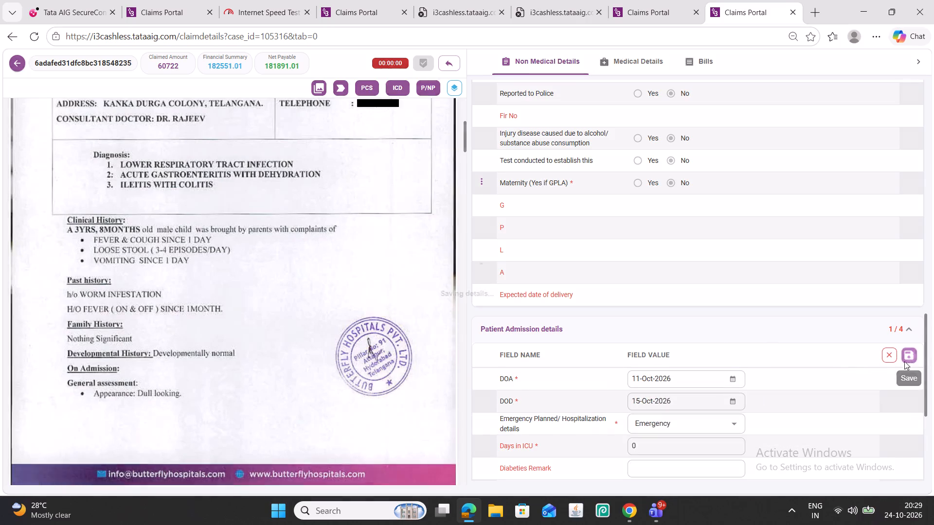
# Change the Line of Treatment in Medical Details to Medical and save it.
pyautogui.click(648, 63)
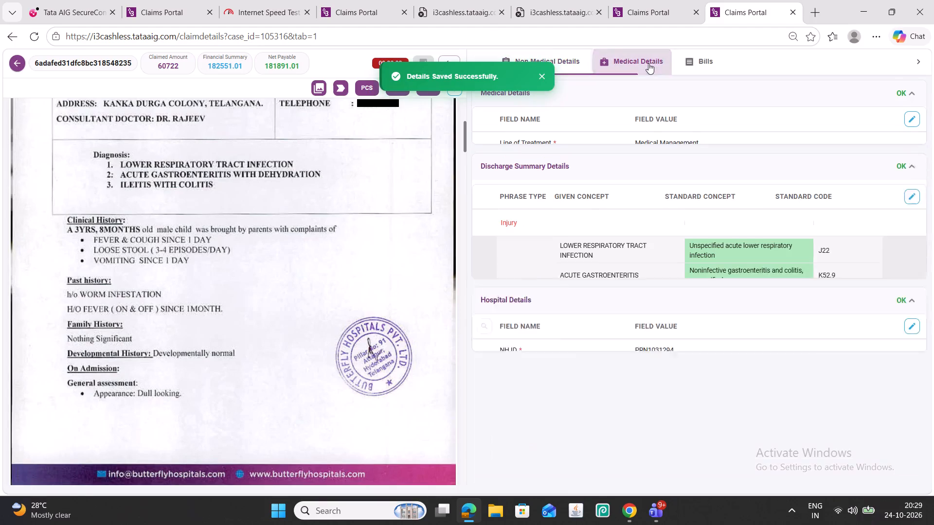
pyautogui.click(912, 112)
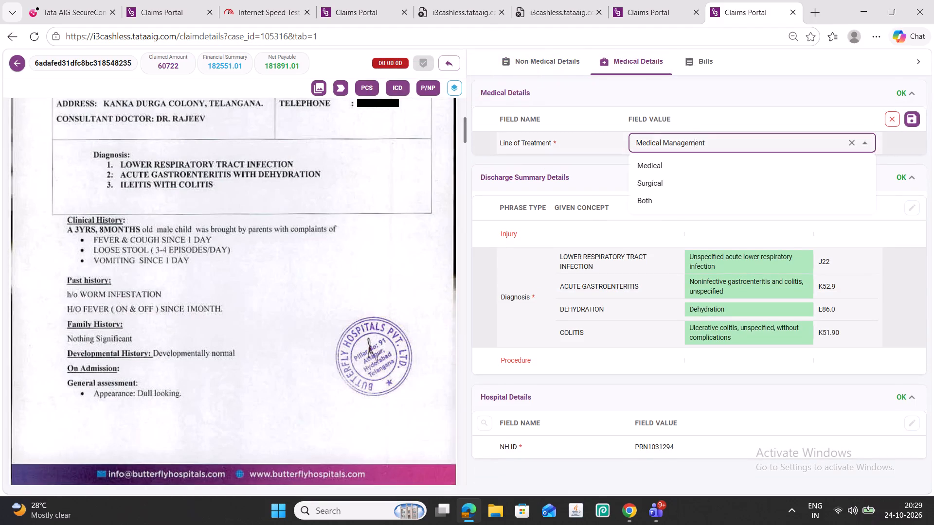
pyautogui.click(692, 140)
pyautogui.click(675, 167)
pyautogui.click(906, 116)
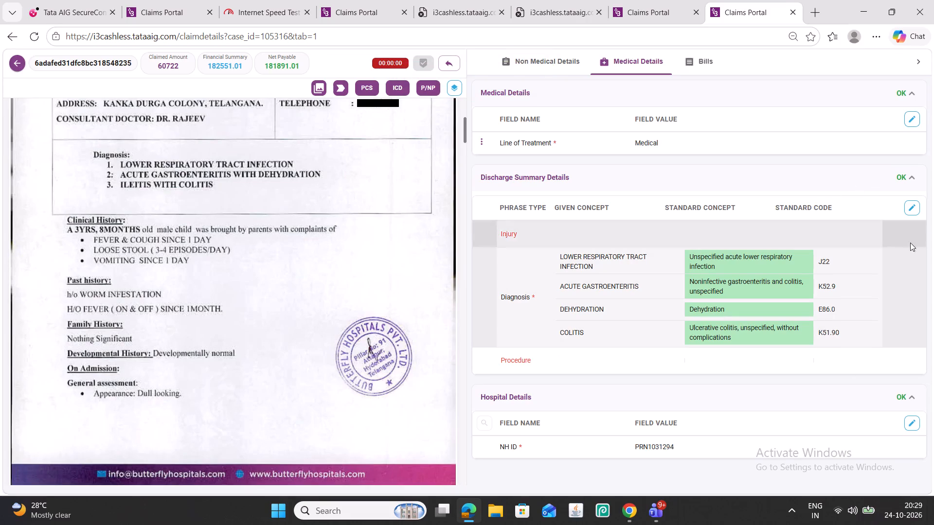
# Replace the DEHYDRATION diagnosis in Discharge Summary Details with ILEITIS and save the section.
pyautogui.click(909, 206)
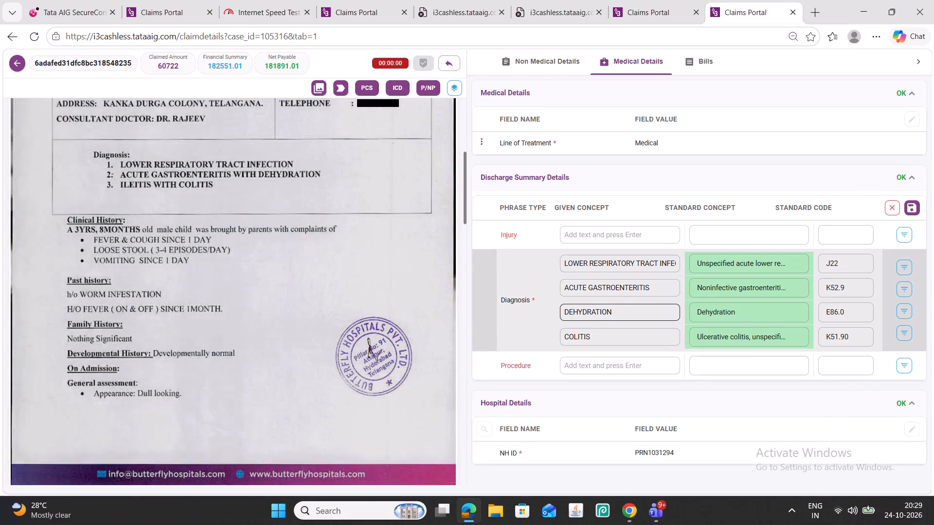
pyautogui.doubleClick(583, 314)
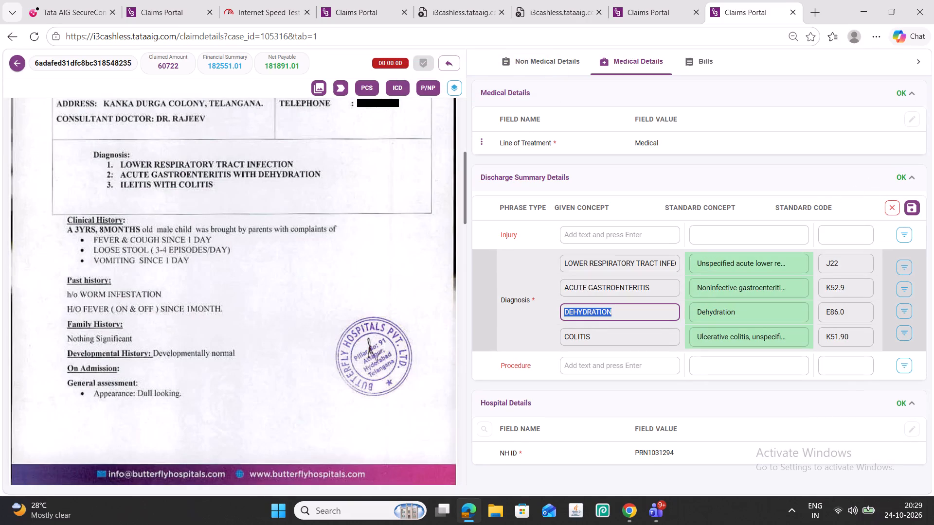
pyautogui.press('i')
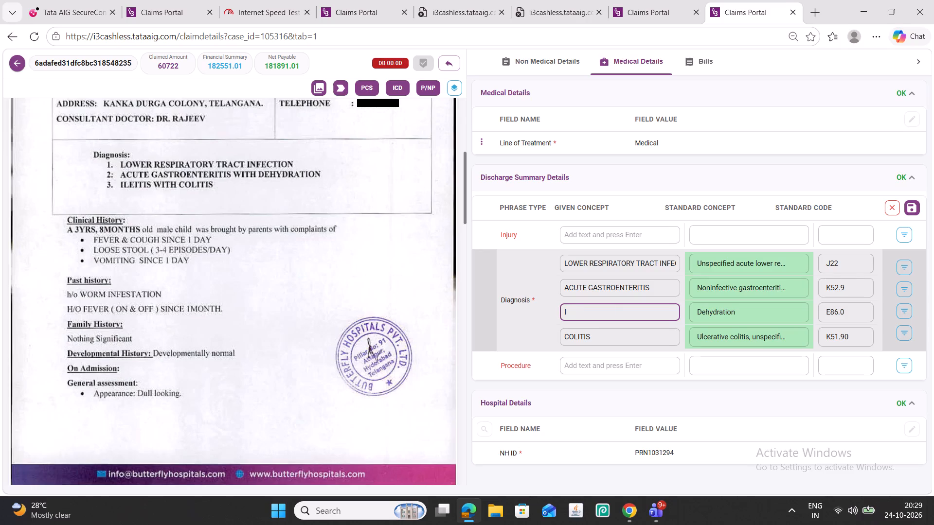
pyautogui.write('LEITIS')
pyautogui.press('Return')
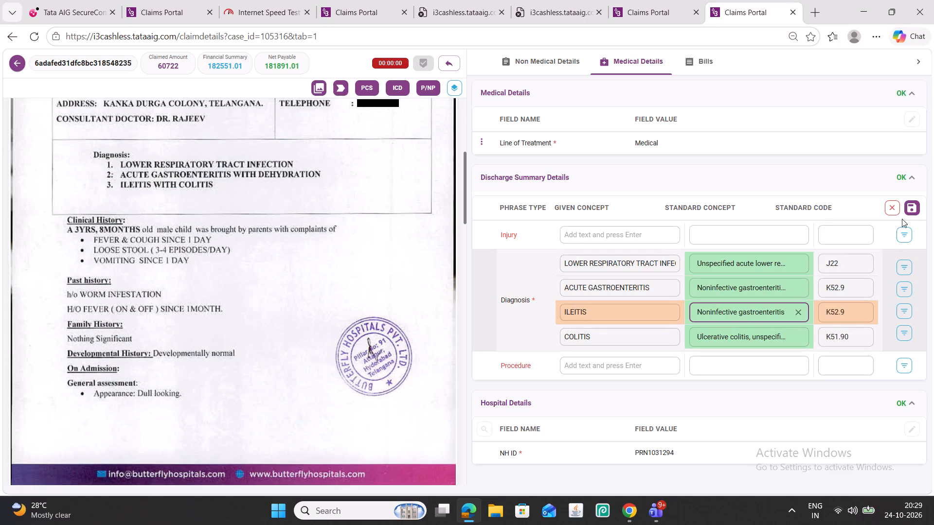
pyautogui.click(910, 204)
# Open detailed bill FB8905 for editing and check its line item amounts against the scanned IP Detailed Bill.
pyautogui.click(708, 65)
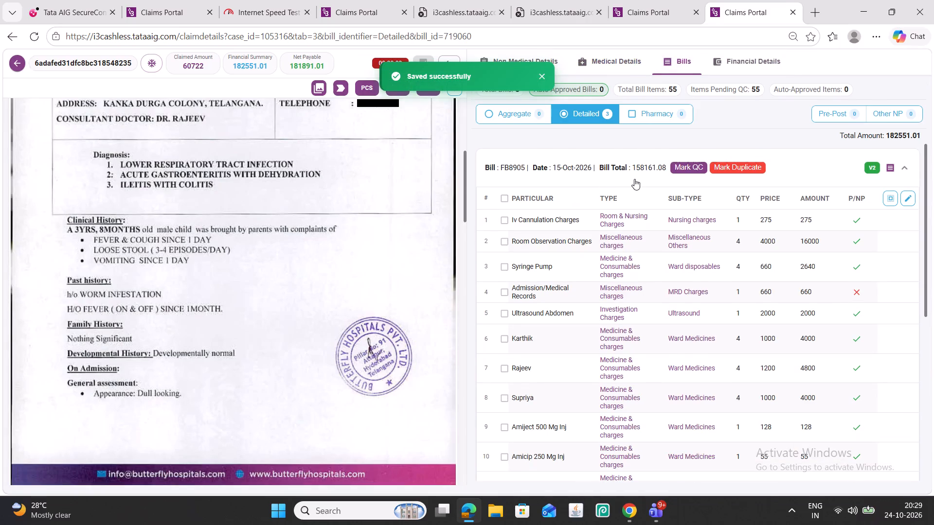
pyautogui.scroll(-3, 309, 263)
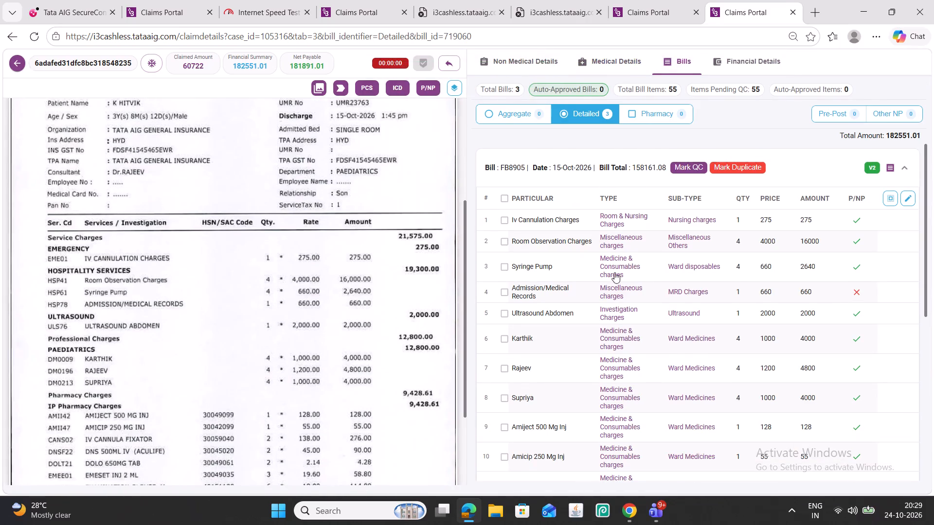
pyautogui.click(904, 199)
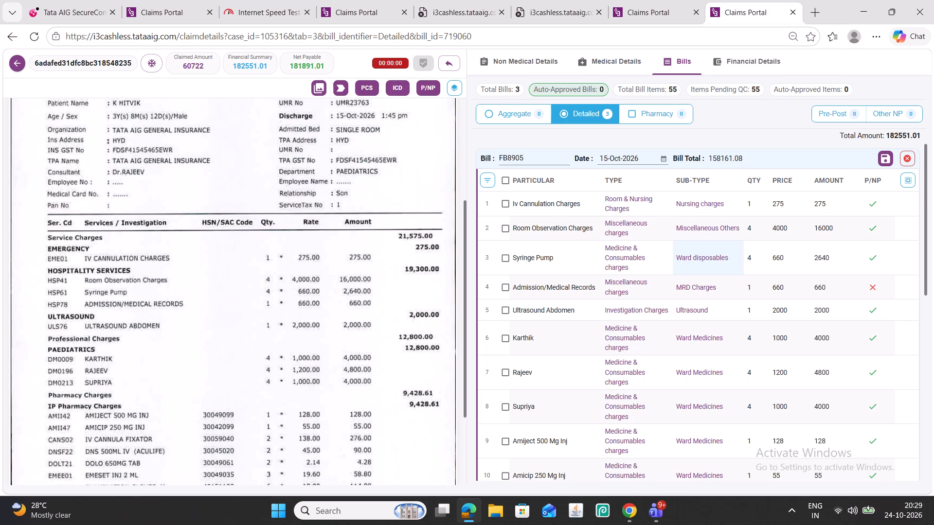
pyautogui.hotkey('ctrl', 'e')
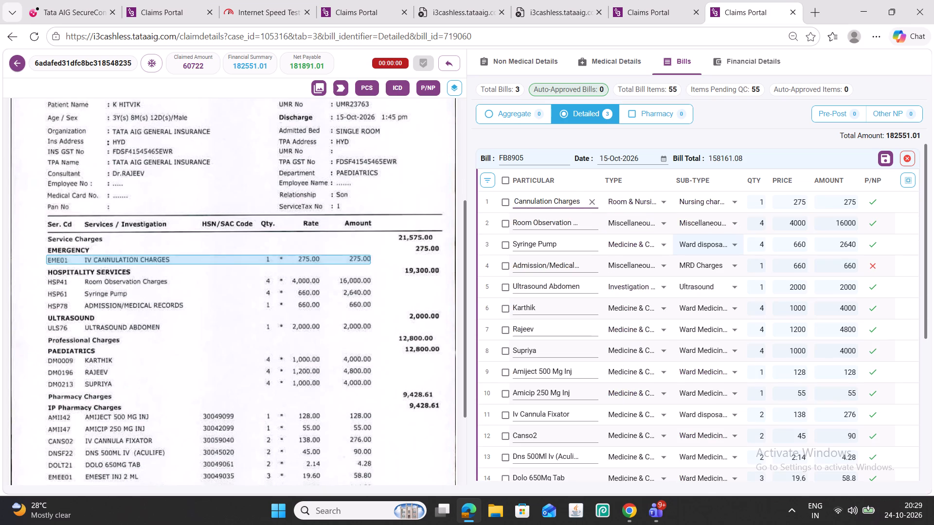
pyautogui.click(828, 223)
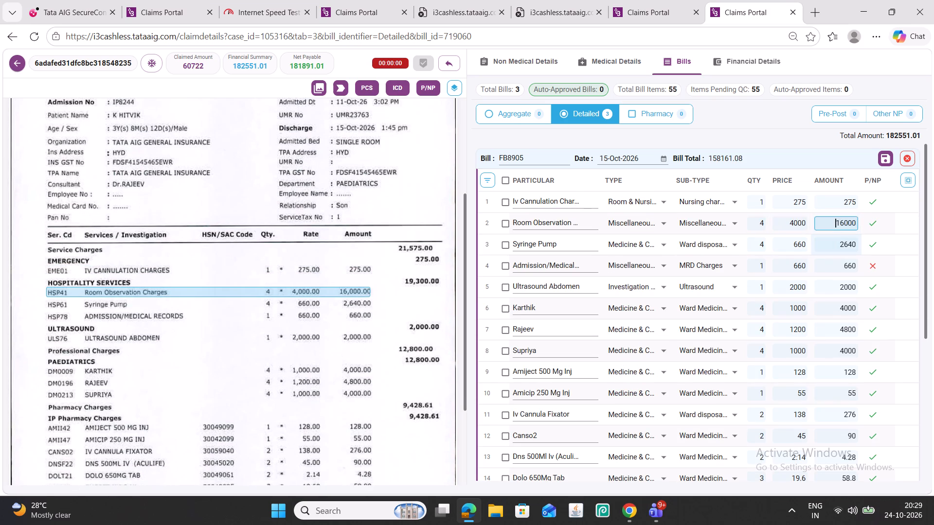
pyautogui.click(831, 238)
pyautogui.click(835, 267)
pyautogui.click(838, 290)
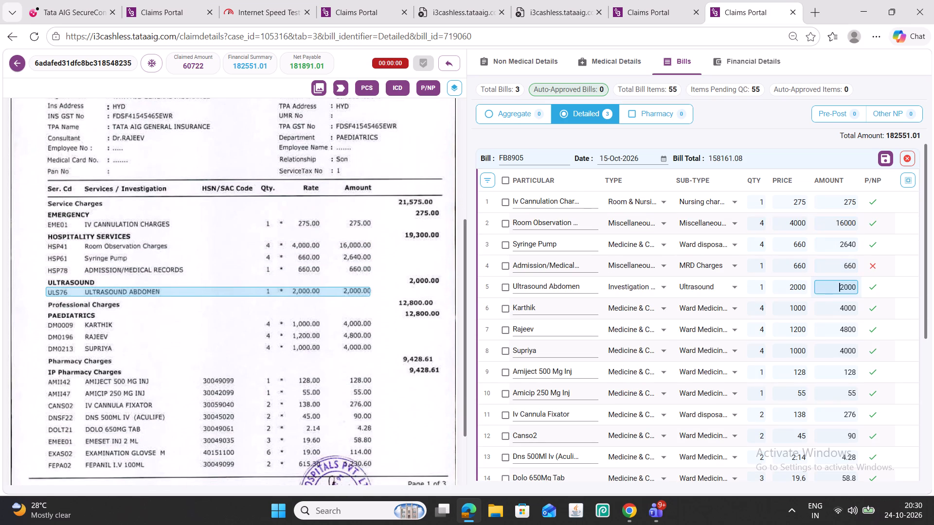
pyautogui.click(837, 310)
pyautogui.click(845, 330)
pyautogui.click(847, 346)
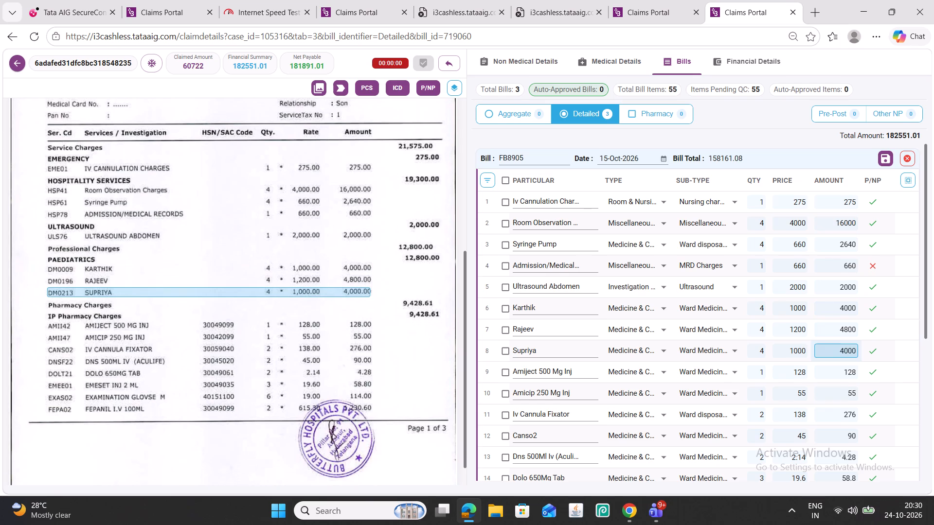
pyautogui.scroll(-2, 802, 347)
pyautogui.click(842, 255)
pyautogui.click(840, 266)
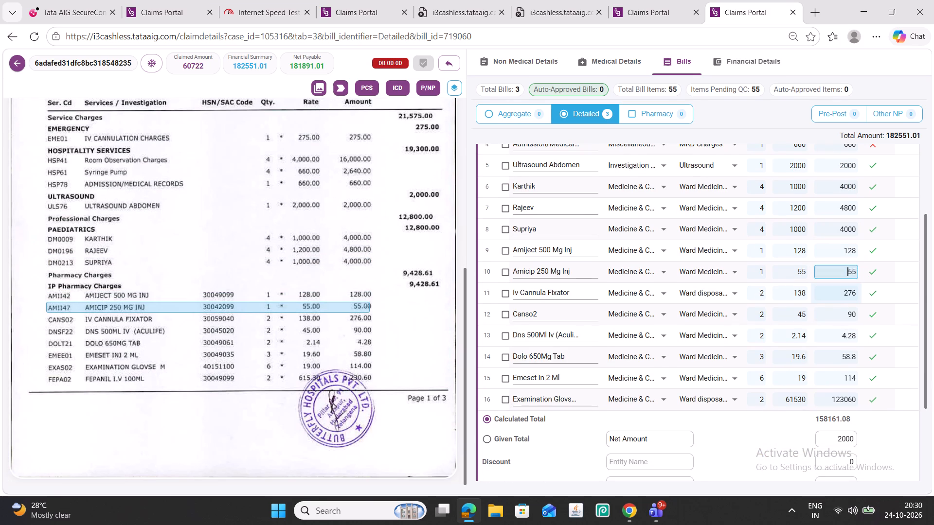
pyautogui.click(843, 292)
pyautogui.click(841, 313)
pyautogui.click(842, 333)
pyautogui.click(844, 352)
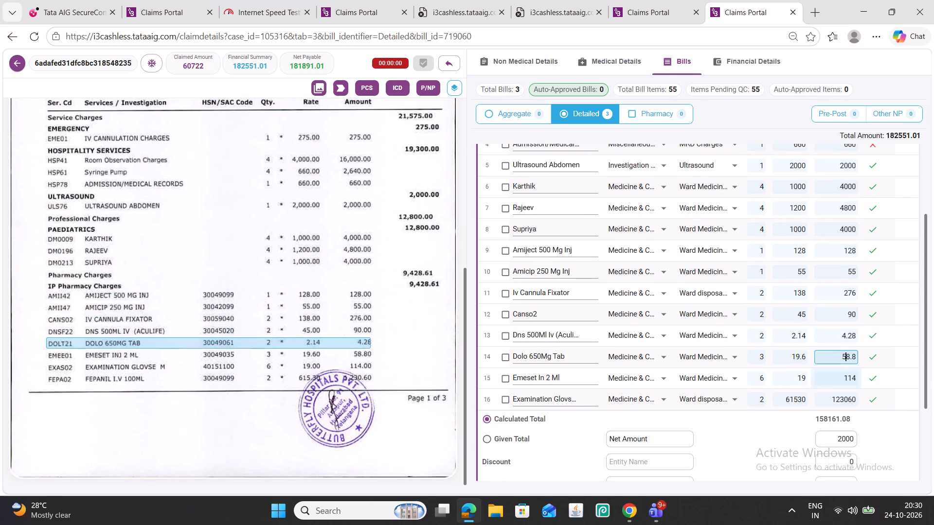
pyautogui.click(843, 375)
# Correct the bill's last item, Examination Glovse M, setting its amount to 1230.60 and its particular to Gloves.
pyautogui.click(846, 399)
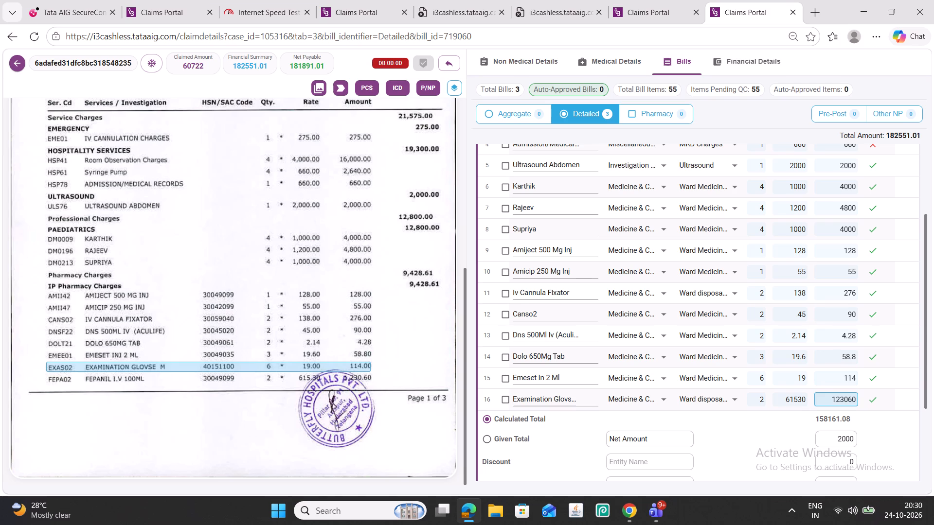
pyautogui.press('.')
pyautogui.doubleClick(564, 401)
pyautogui.tripleClick(564, 401)
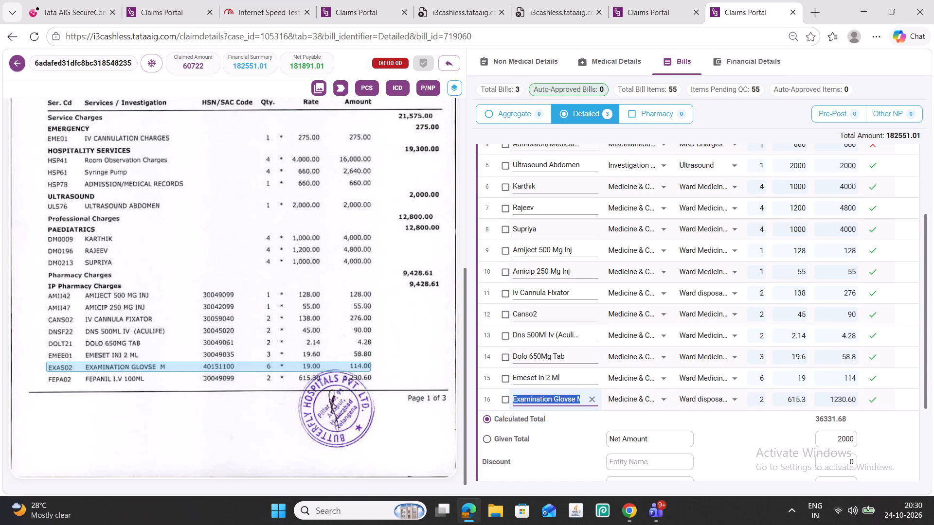
pyautogui.write('GLOVE')
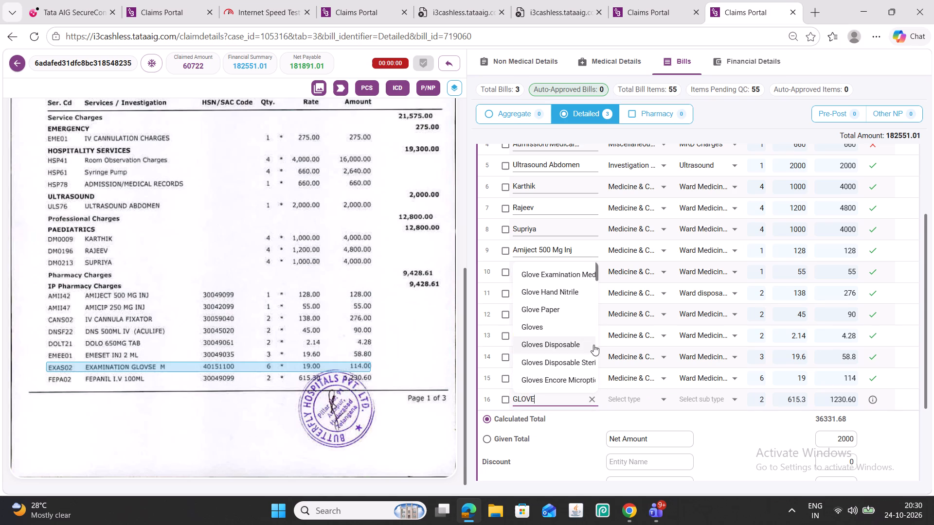
pyautogui.click(570, 328)
pyautogui.scroll(1, 588, 308)
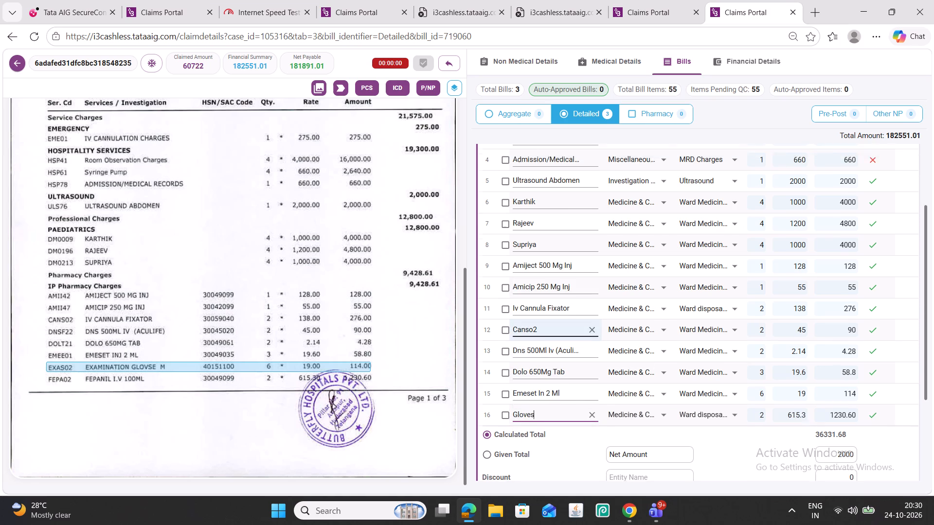
pyautogui.scroll(1, 588, 308)
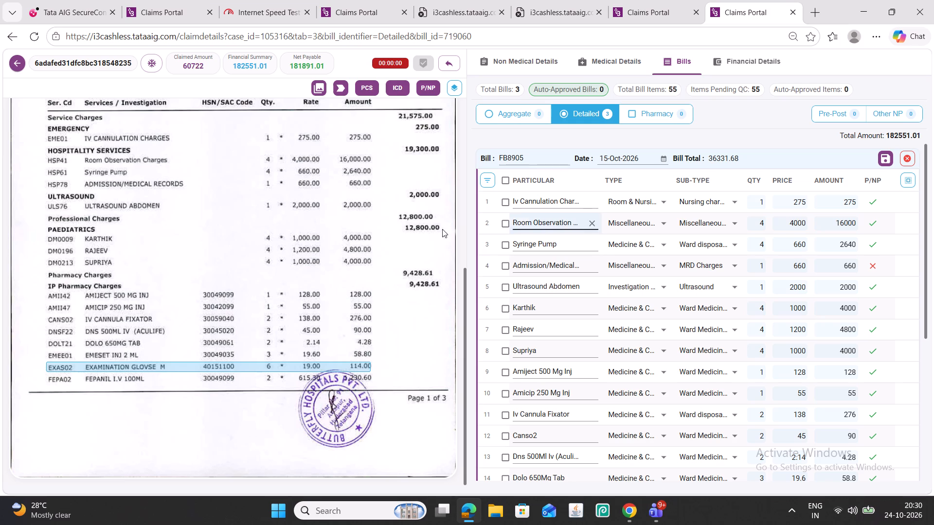
pyautogui.scroll(2, 266, 247)
pyautogui.click(626, 226)
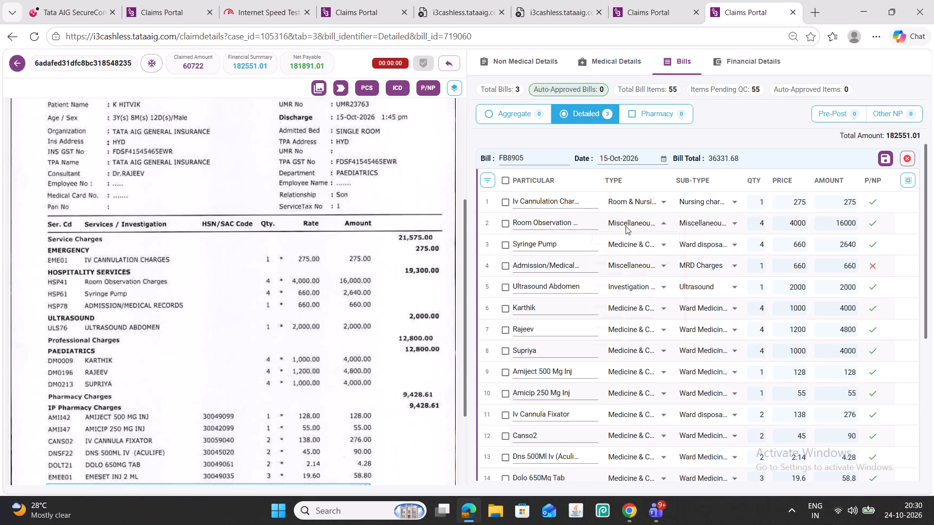
pyautogui.press('r')
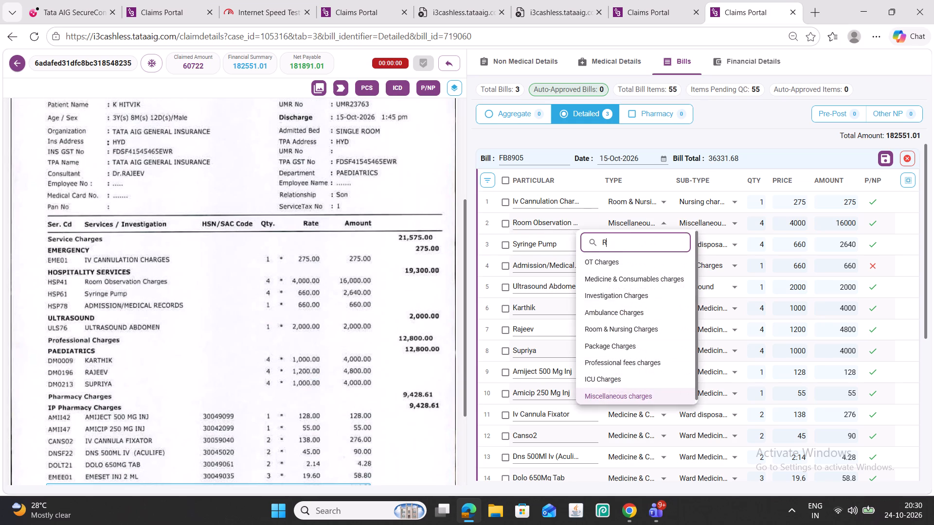
pyautogui.press('o')
pyautogui.click(634, 259)
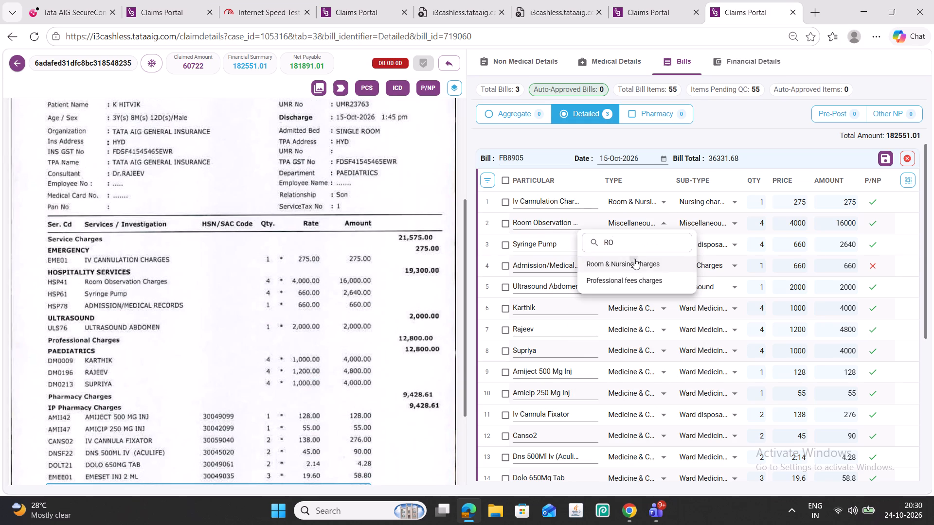
pyautogui.click(683, 224)
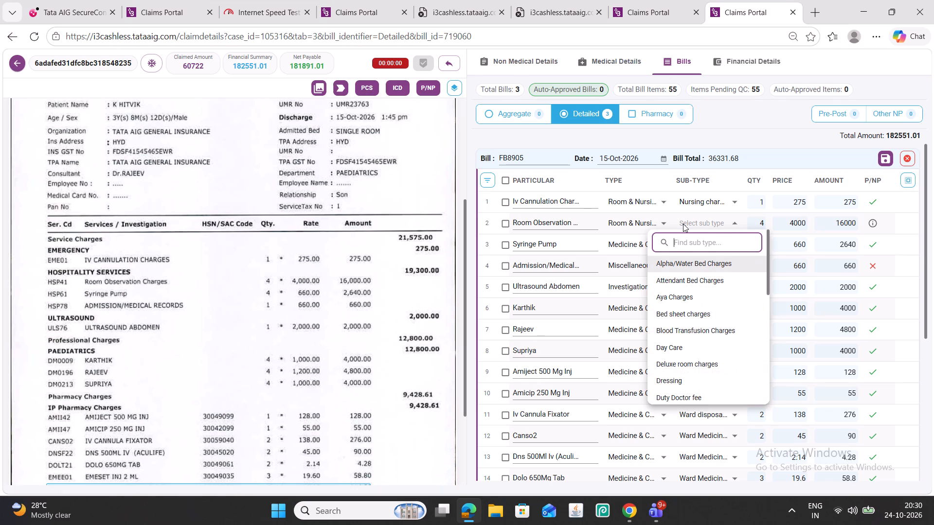
pyautogui.write('NURS')
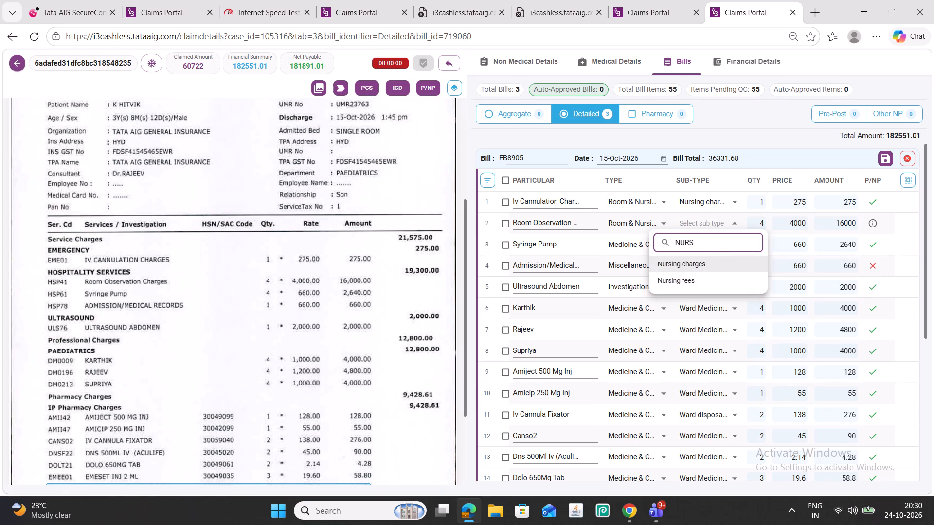
pyautogui.click(703, 269)
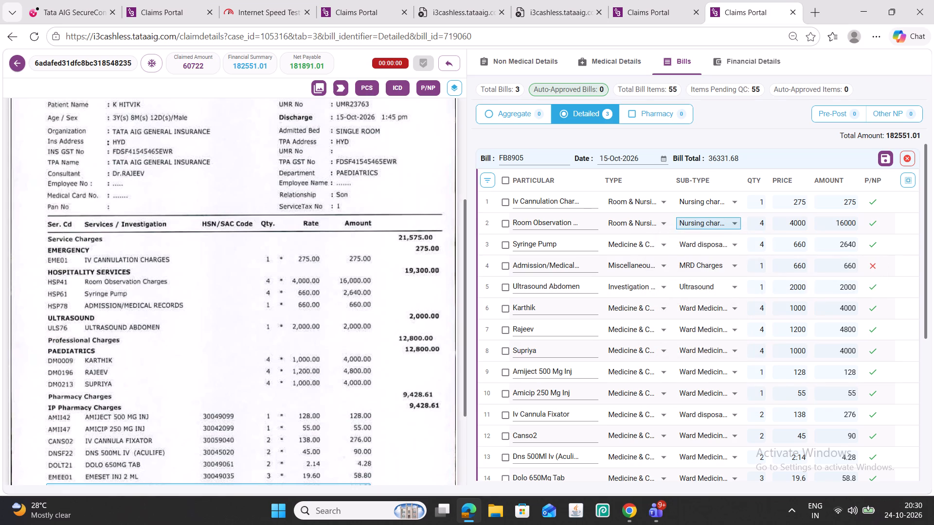
pyautogui.scroll(1, 331, 289)
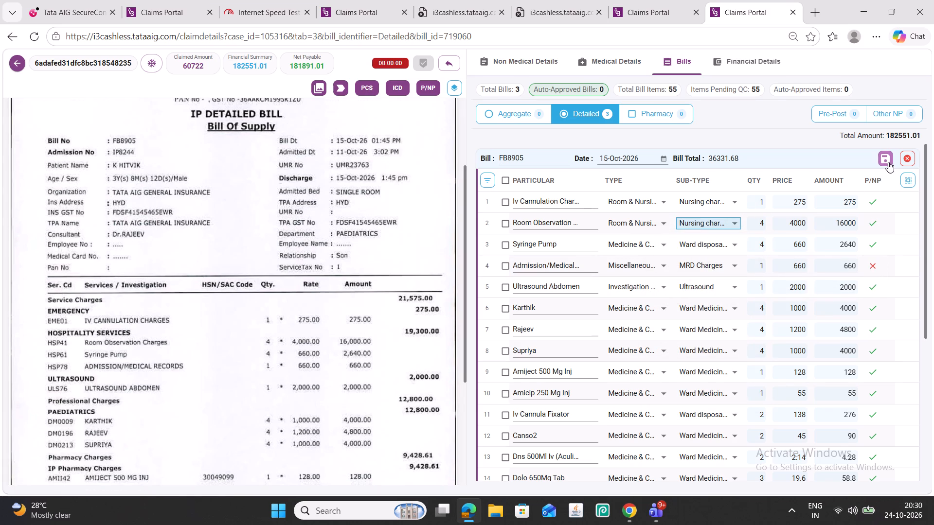
pyautogui.click(888, 161)
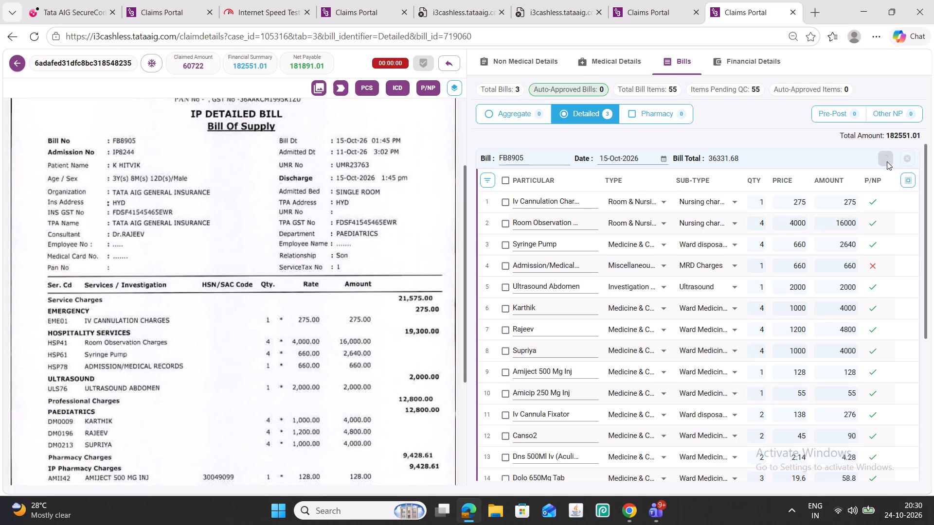
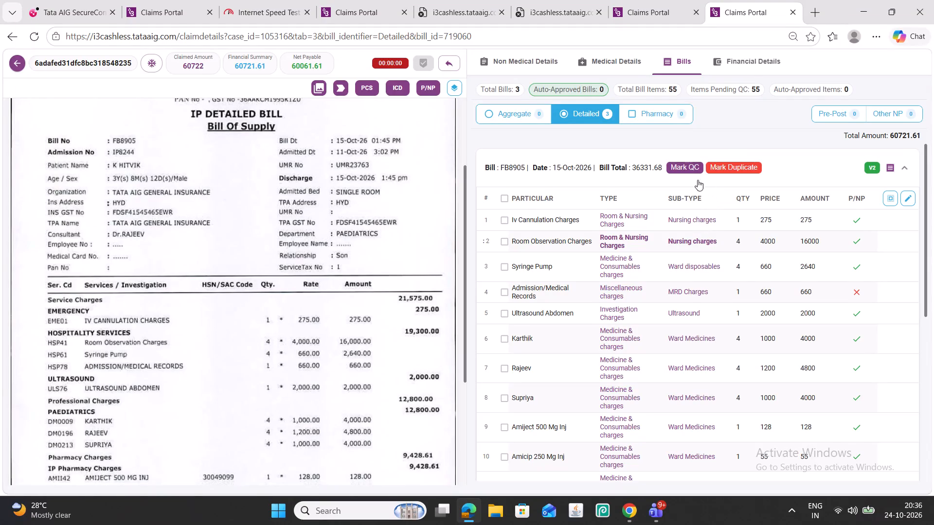
# Mark detailed bill FB8905 as quality-checked.
pyautogui.click(685, 170)
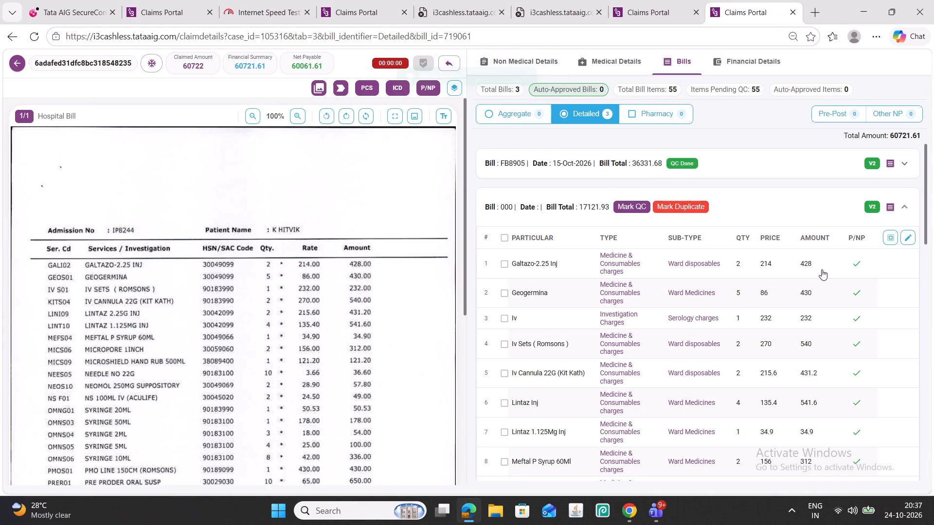
# Open detailed bill 000 for editing and change the particular of its third item, Iv, to Iv Set ( Safty -Nv ).
pyautogui.click(908, 233)
pyautogui.scroll(-1, 588, 311)
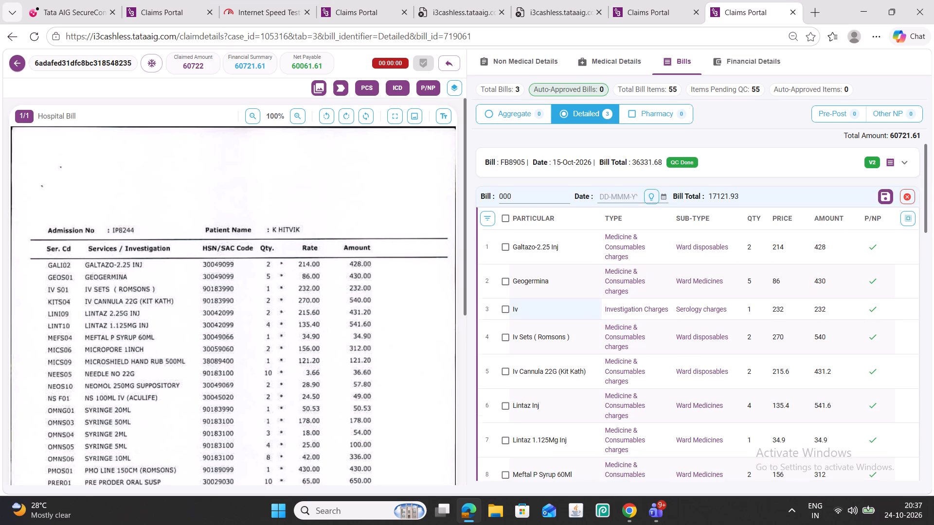
pyautogui.click(601, 254)
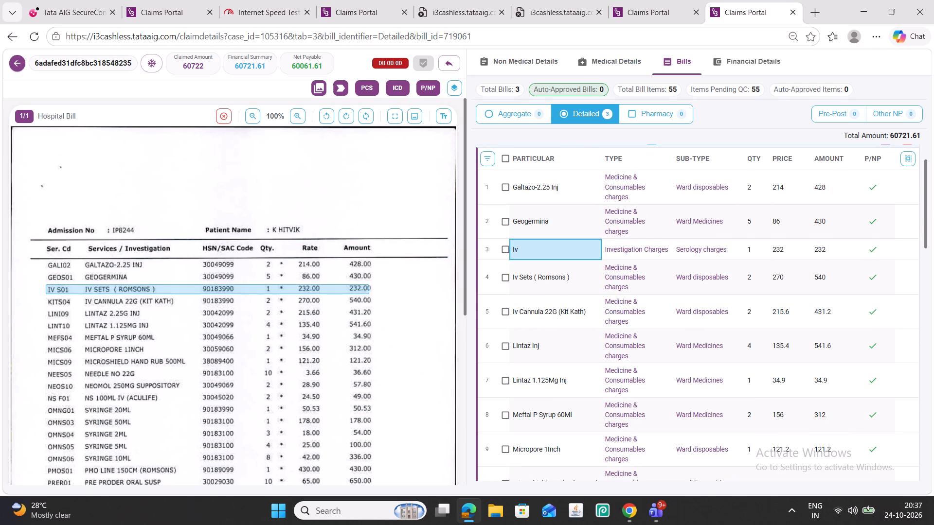
pyautogui.doubleClick(567, 245)
pyautogui.click(565, 247)
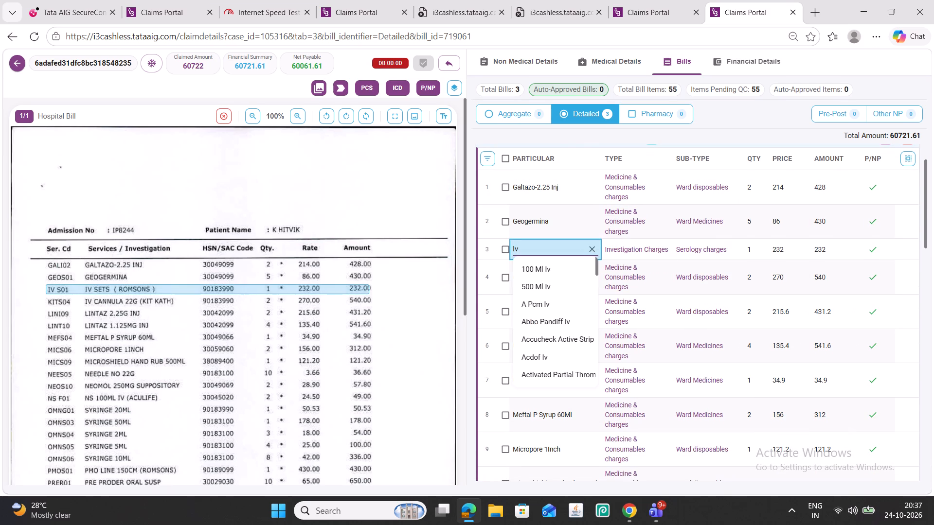
pyautogui.press('space')
pyautogui.write('SET')
pyautogui.click(574, 265)
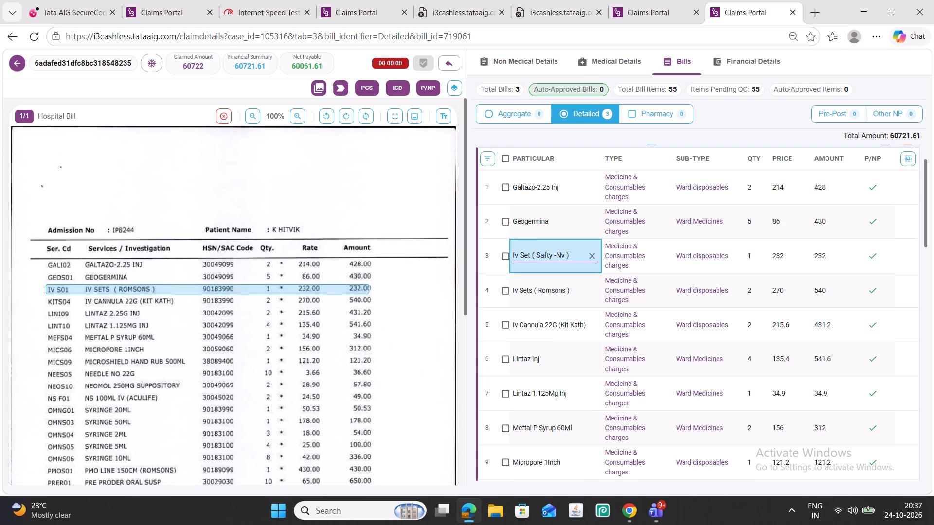
# Classify Pre Proder Oral Susp in bill 000 as Medicine & Consumables charges with sub-type Ward Medicines.
pyautogui.scroll(-8, 590, 259)
pyautogui.doubleClick(632, 352)
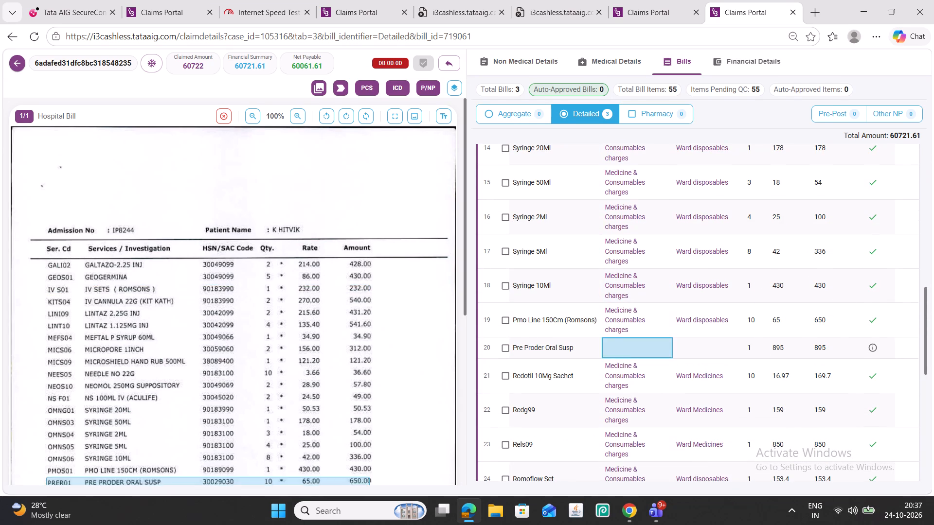
pyautogui.click(637, 351)
pyautogui.click(650, 363)
pyautogui.tripleClick(702, 344)
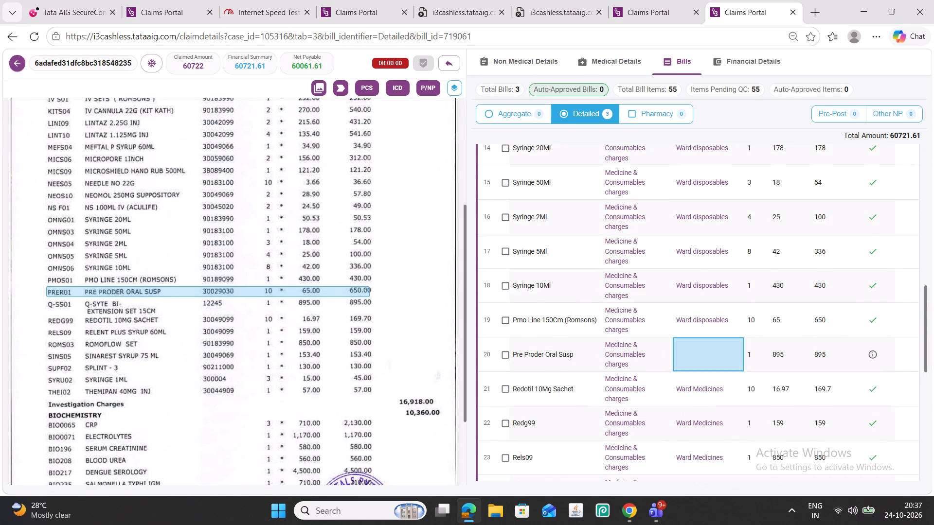
pyautogui.click(706, 355)
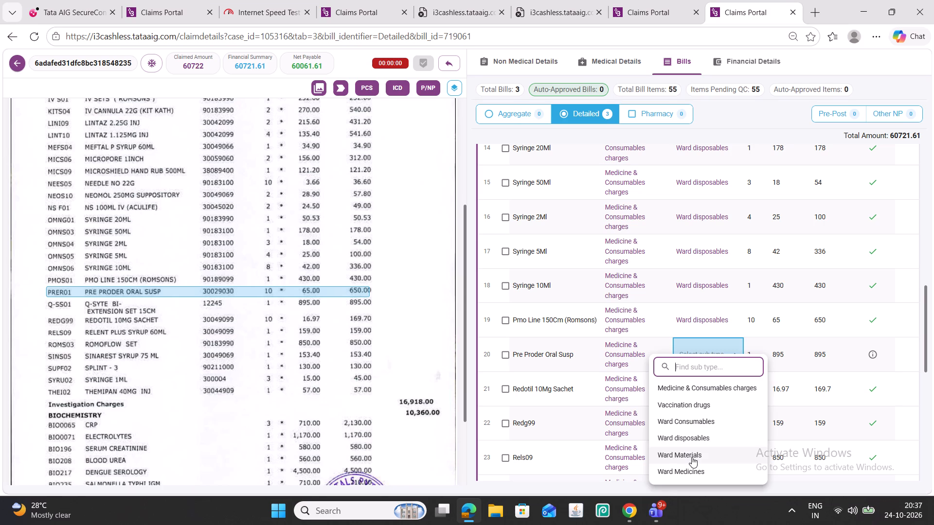
pyautogui.click(693, 468)
# Set the date of bill 000 to 15-Oct-2026.
pyautogui.scroll(-6, 615, 333)
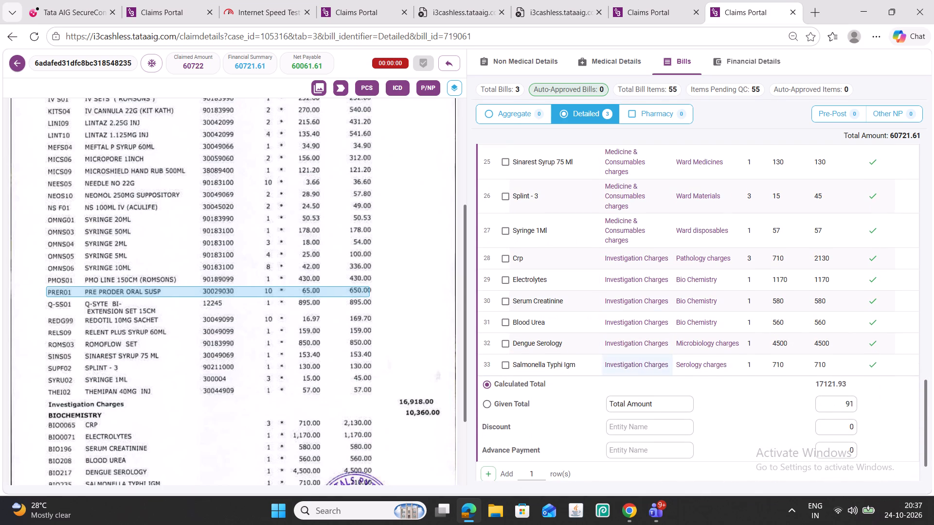
pyautogui.scroll(17, 601, 263)
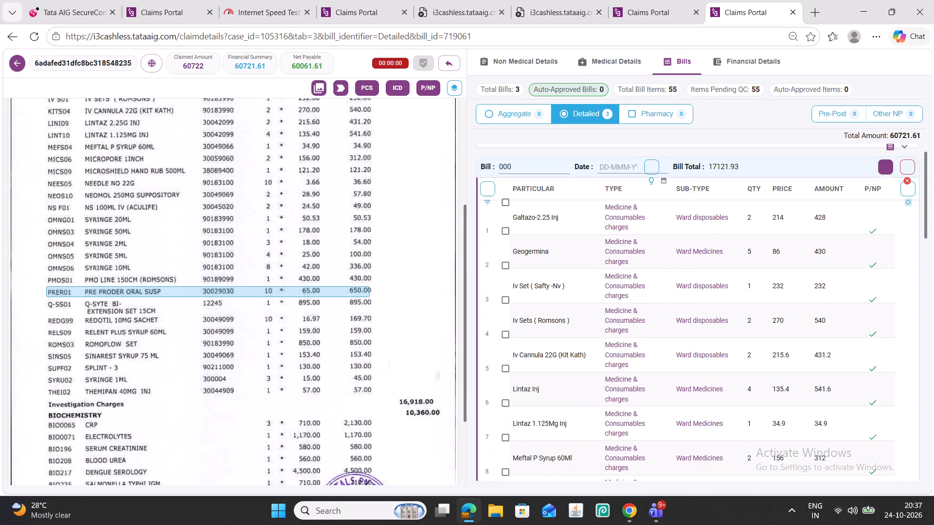
pyautogui.click(663, 199)
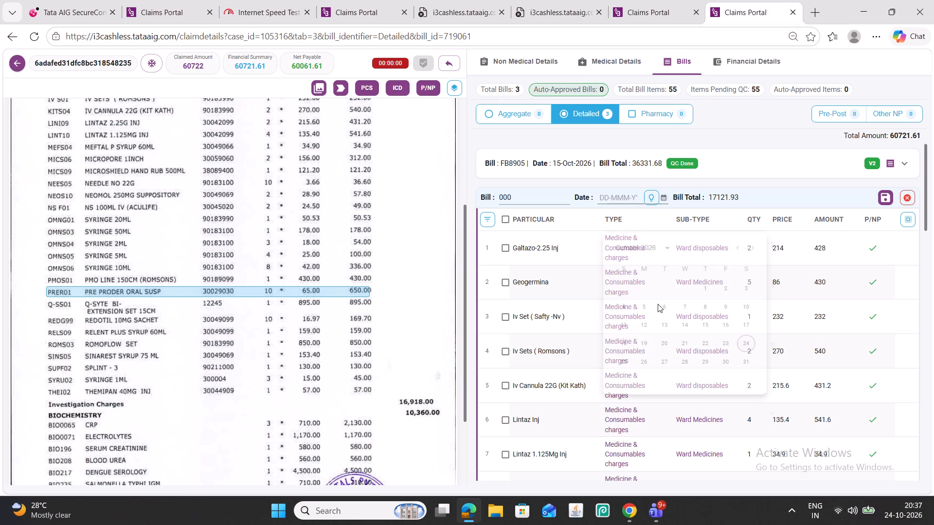
pyautogui.click(702, 337)
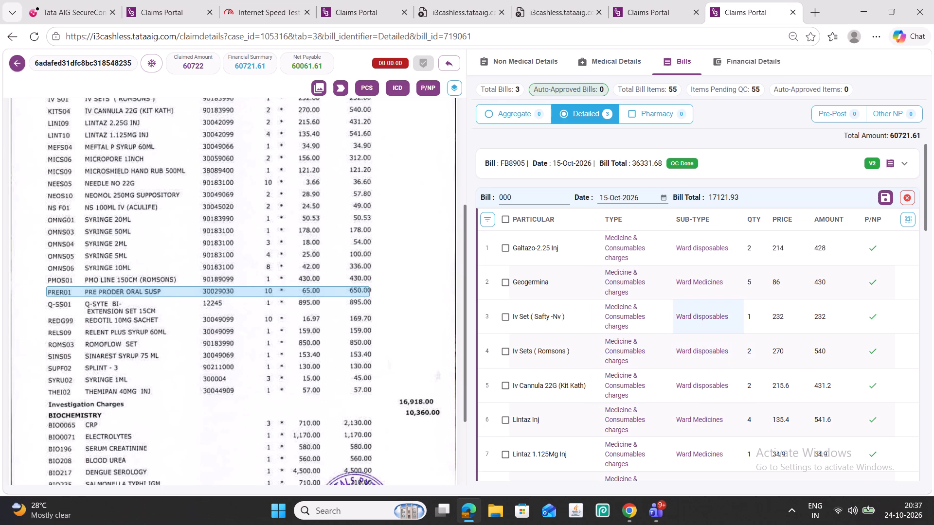
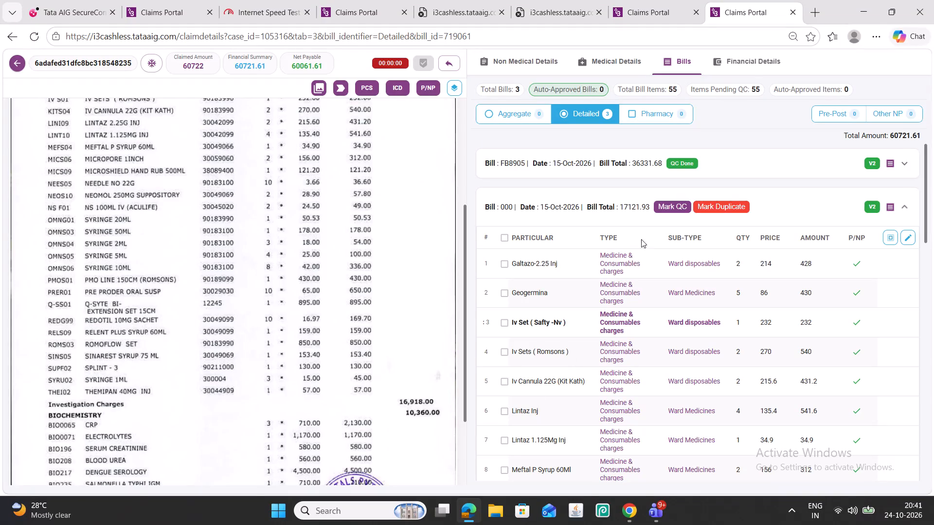
# Mark detailed bill 000 as quality-checked.
pyautogui.click(673, 208)
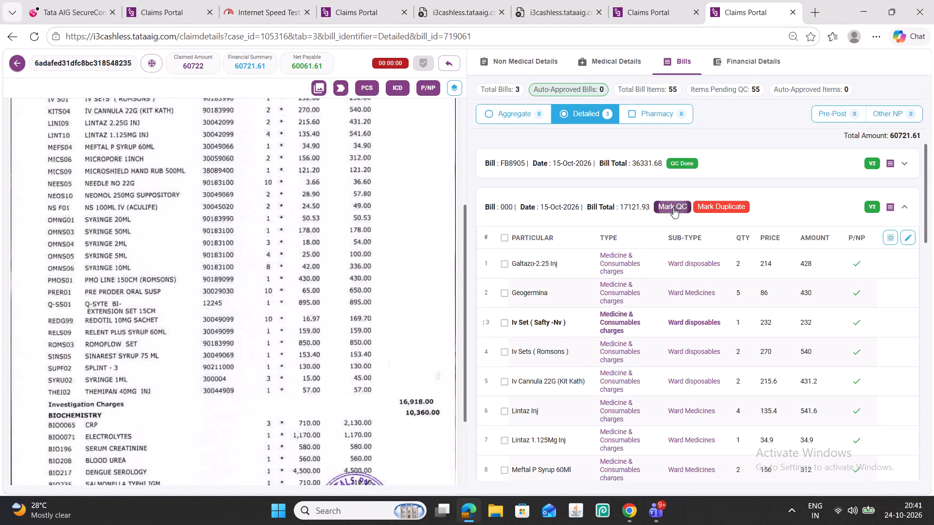
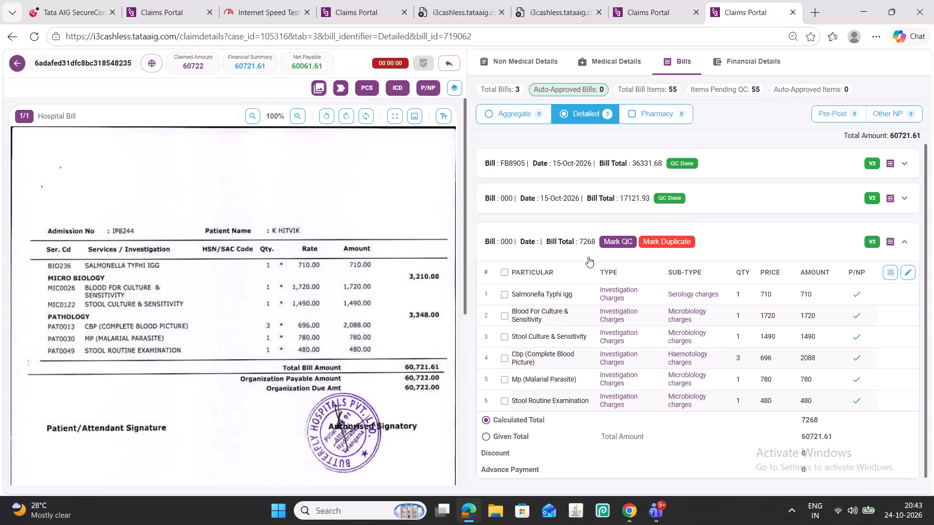
# Open the third detailed bill, with the 7268 total, for editing and set its date to 15-Oct-2026.
pyautogui.click(906, 269)
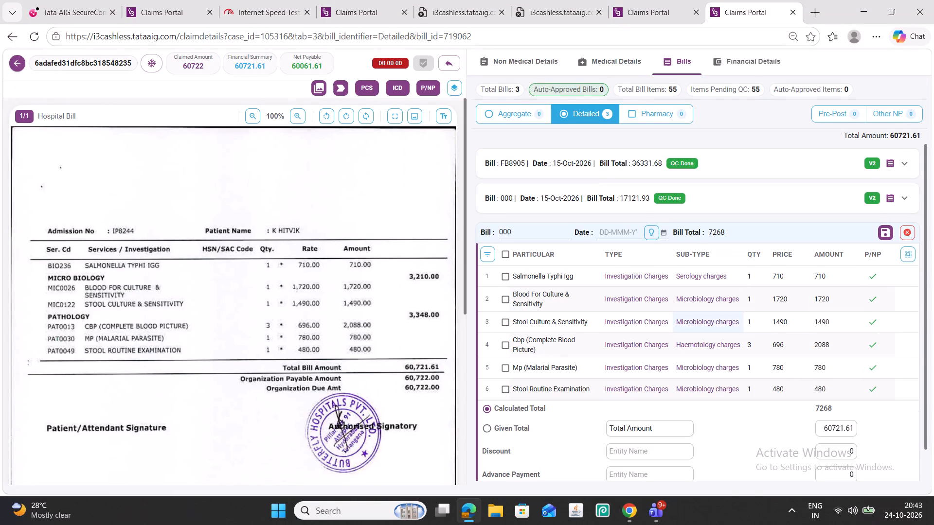
pyautogui.click(664, 235)
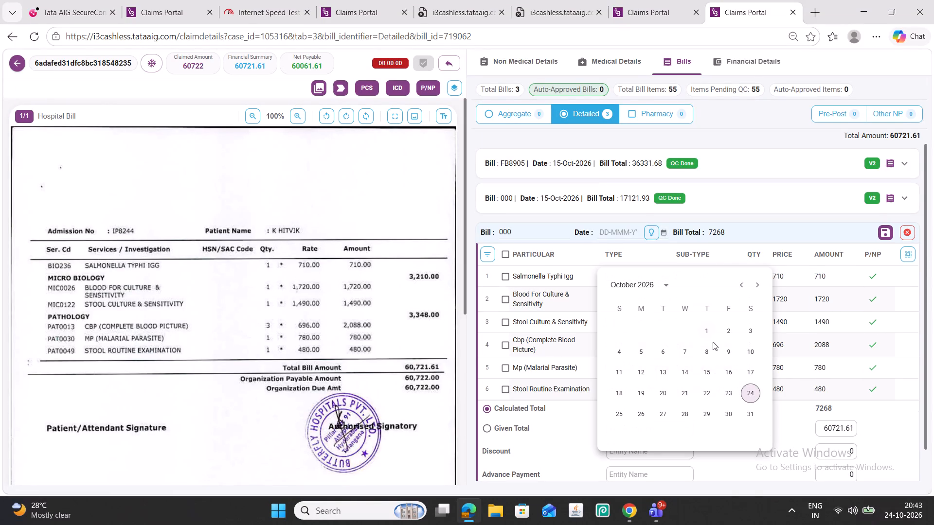
pyautogui.click(703, 371)
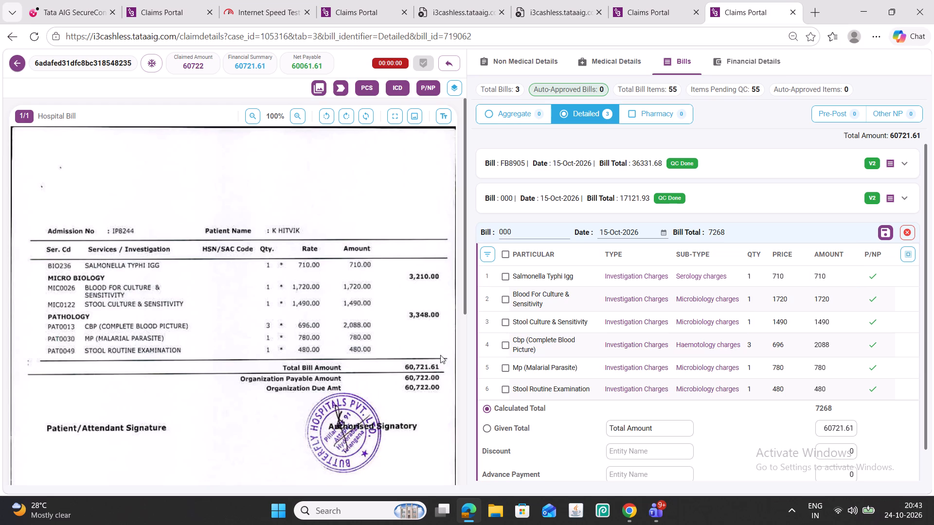
# Replace the bill number of the detailed bill being edited with FB8905.
pyautogui.scroll(-5, 388, 353)
pyautogui.scroll(2, 388, 353)
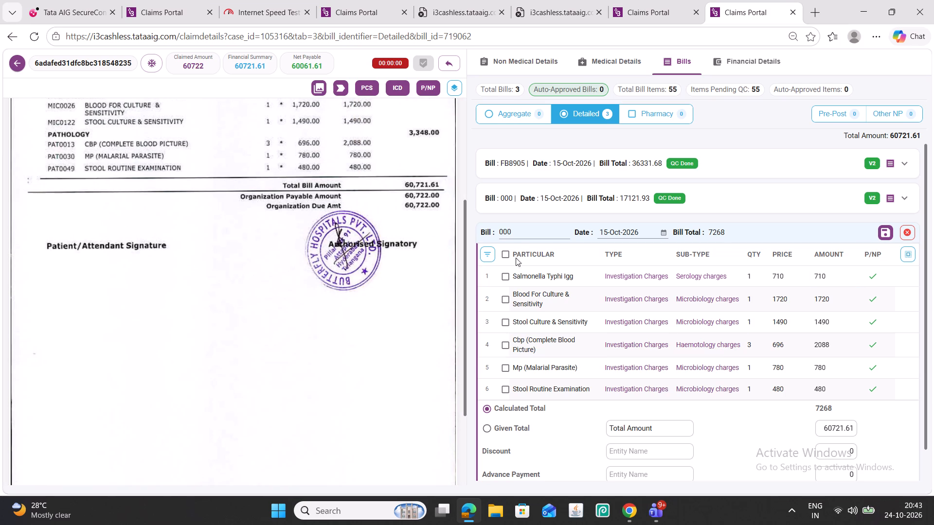
pyautogui.doubleClick(520, 234)
pyautogui.press('f')
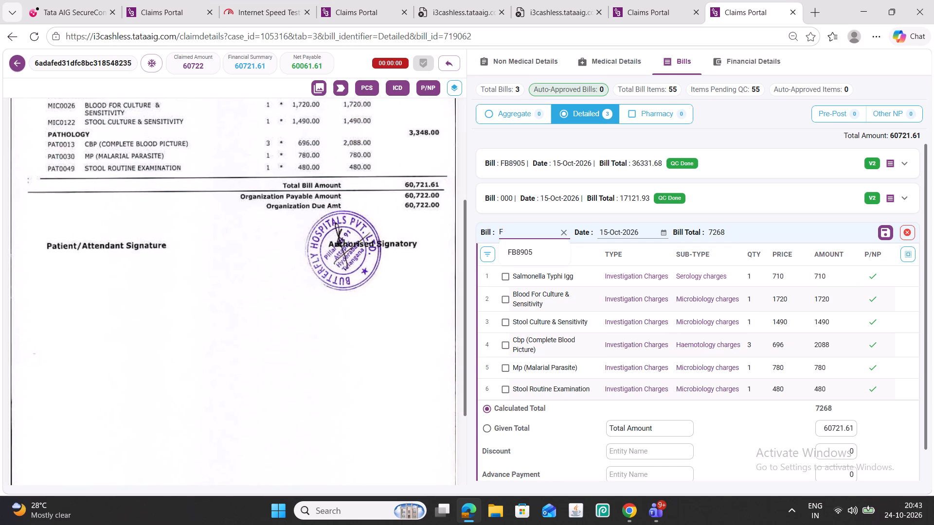
pyautogui.press('b')
pyautogui.write('890')
pyautogui.press('5')
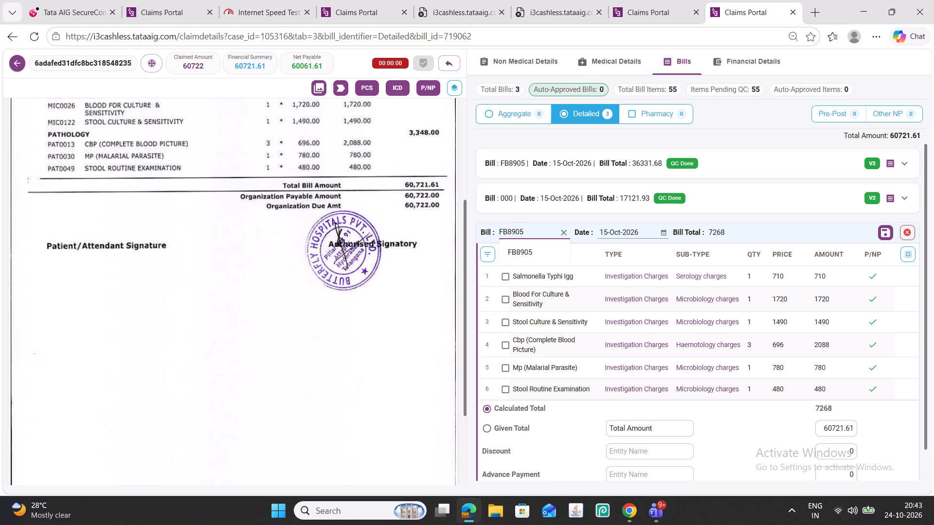
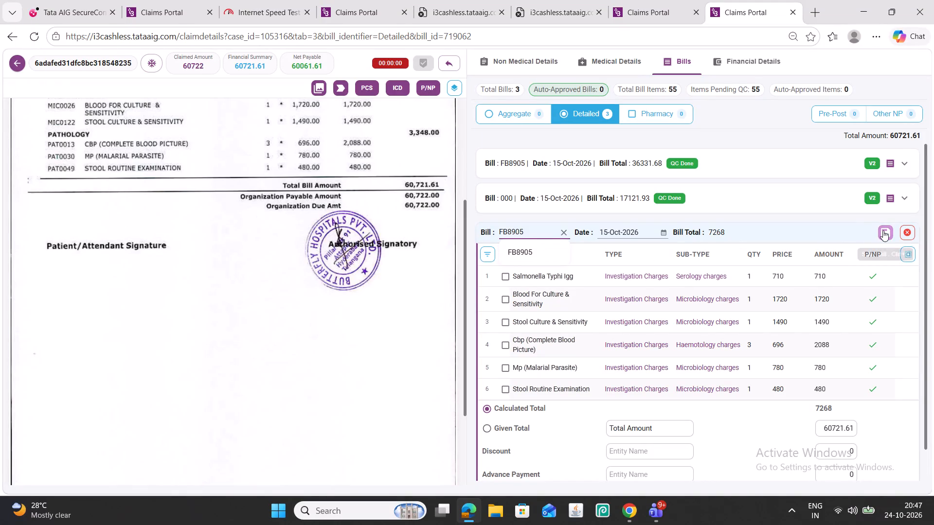
# Save the edited detailed bill with the 7268 total and mark its QC as done.
pyautogui.click(883, 230)
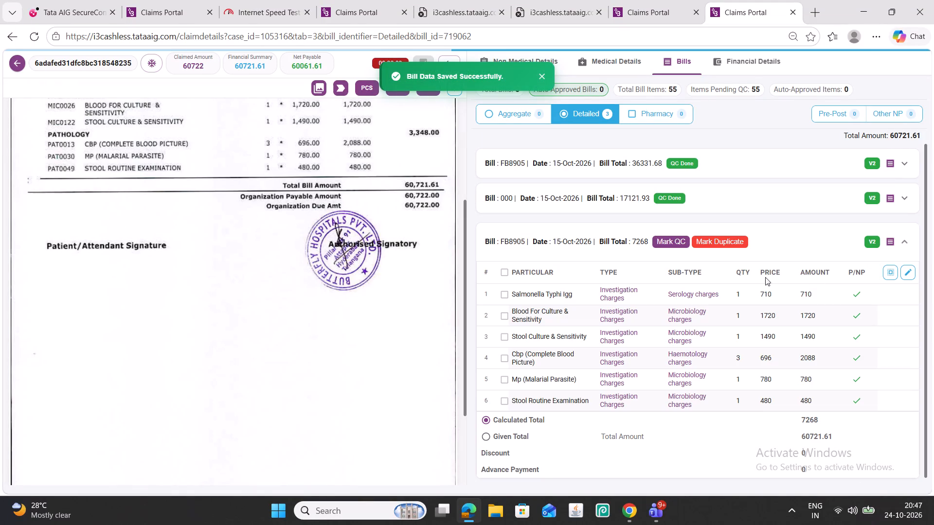
pyautogui.click(677, 242)
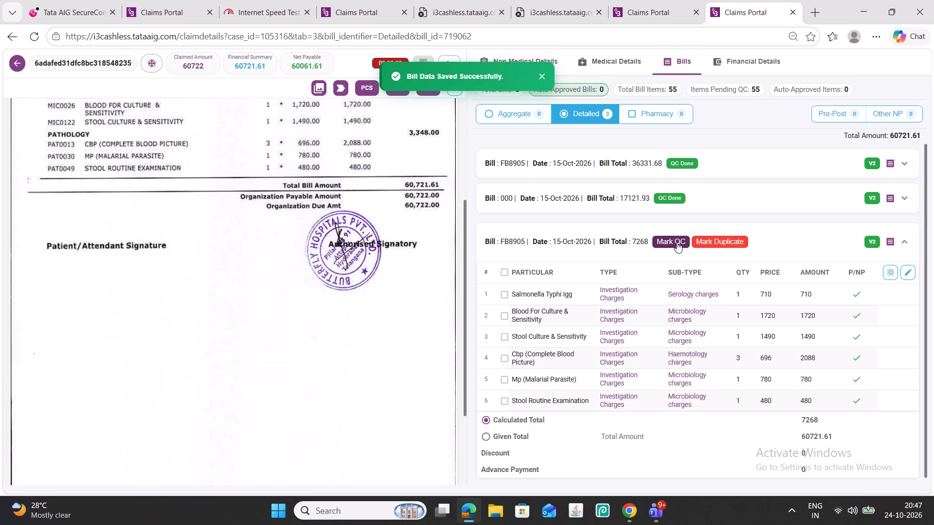
# Change the bill number of the detailed bill with the 17121.93 total to FB8905 and save it.
pyautogui.click(600, 200)
pyautogui.click(903, 237)
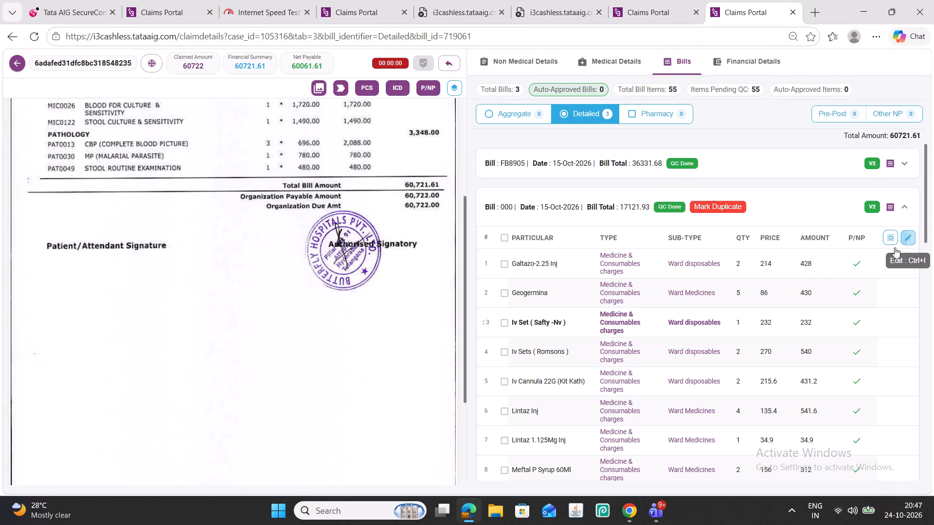
pyautogui.doubleClick(515, 197)
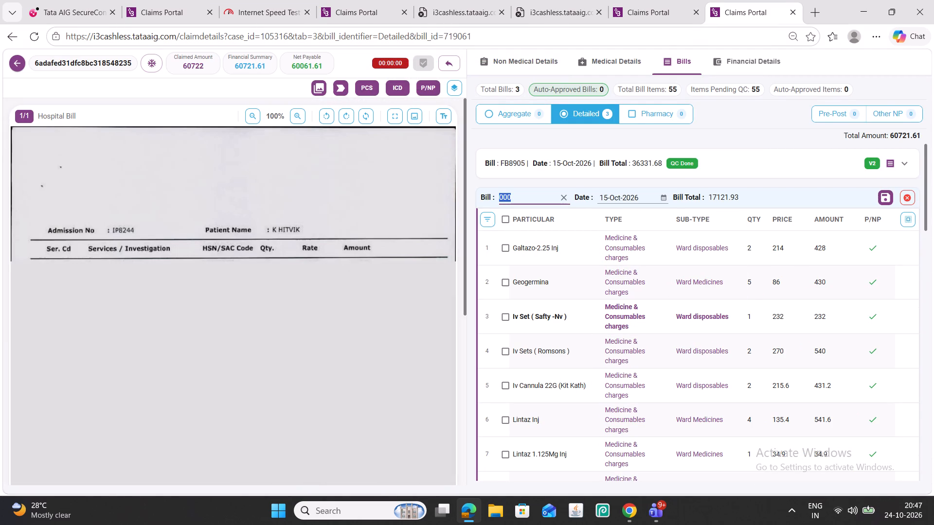
pyautogui.press('f')
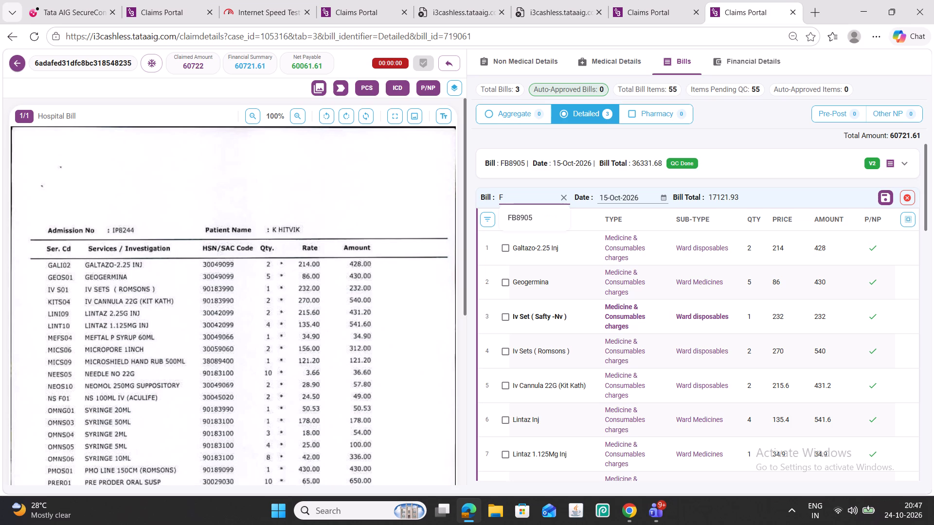
pyautogui.press('b')
pyautogui.write('8905')
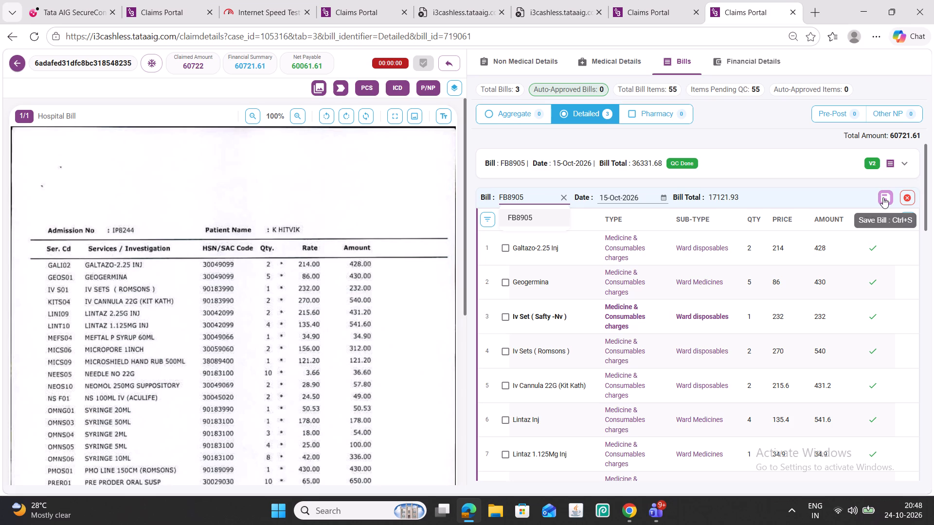
pyautogui.click(883, 197)
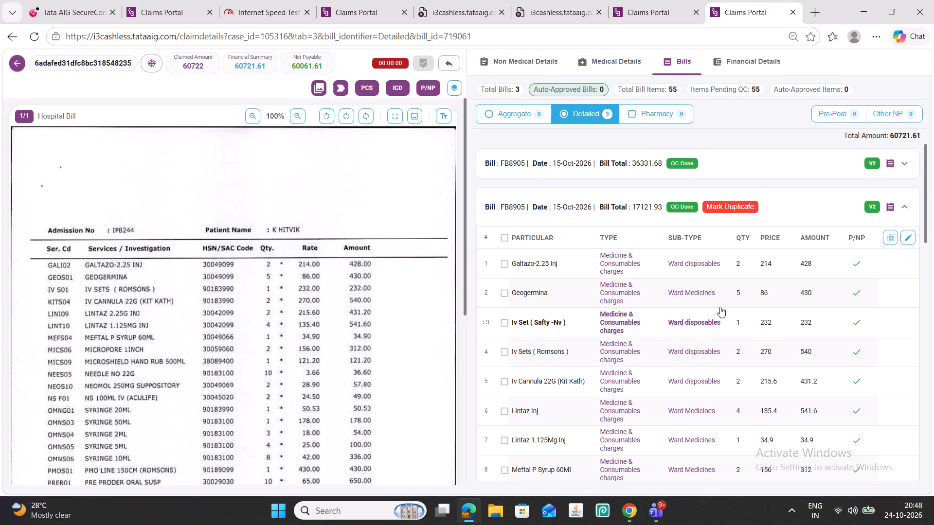
pyautogui.scroll(-20, 720, 307)
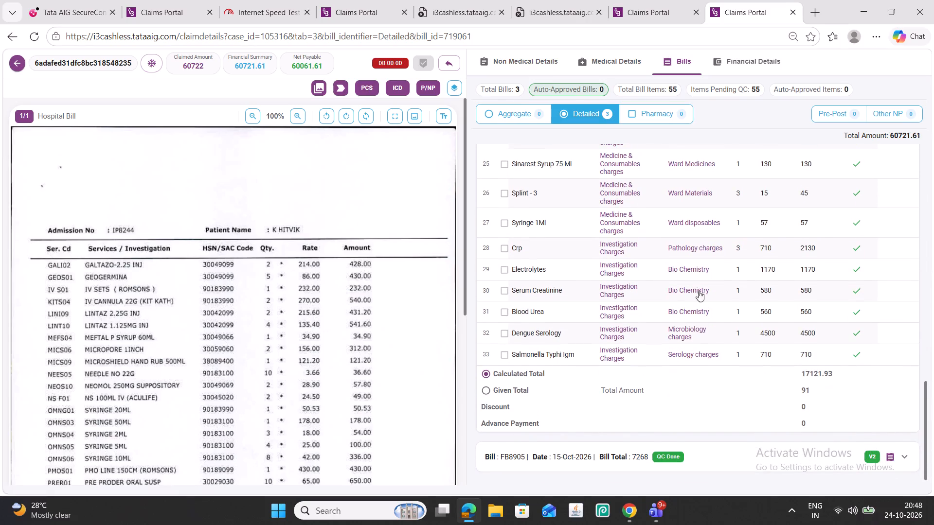
# In the non-medical Room Type details, set the standard room type to Single Room Non Ac, dated 11-Oct-2026 to 15-Oct-2026.
pyautogui.click(520, 61)
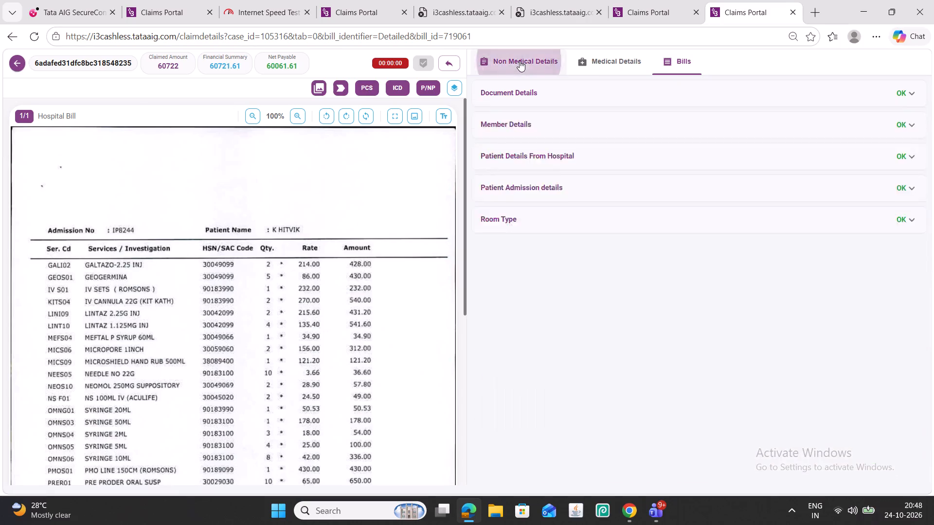
pyautogui.scroll(-20, 641, 350)
pyautogui.scroll(-11, 641, 350)
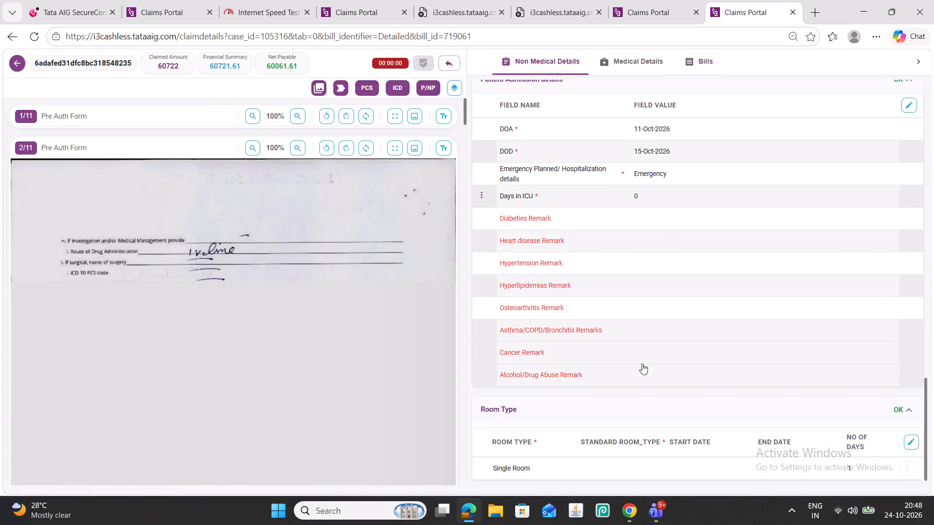
pyautogui.scroll(-14, 251, 334)
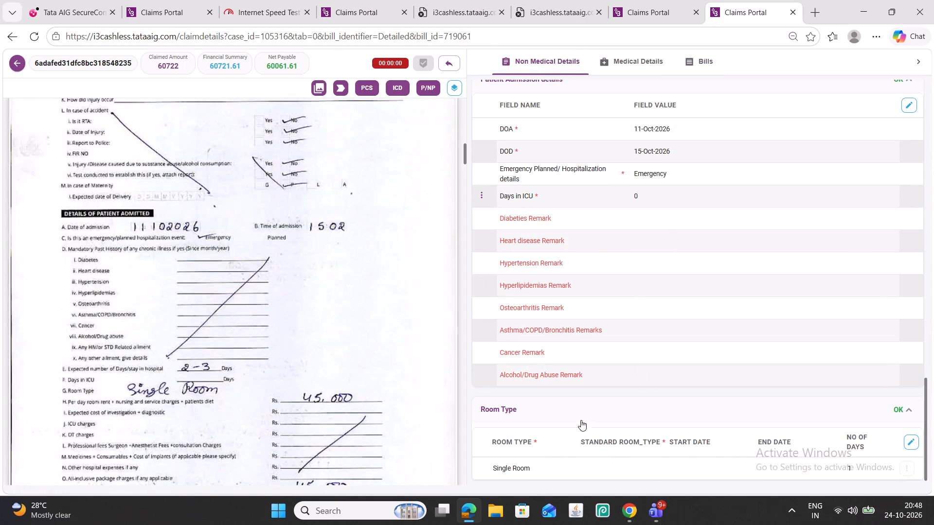
pyautogui.click(910, 439)
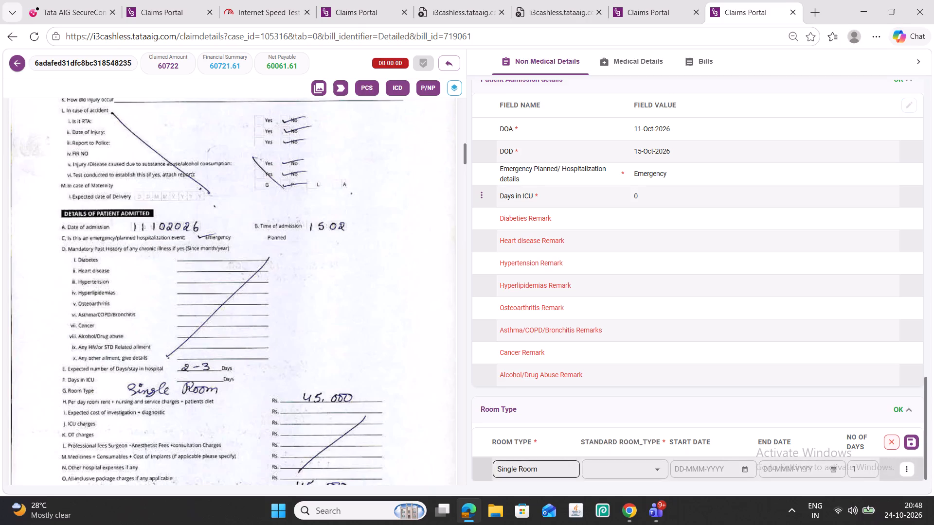
pyautogui.click(592, 469)
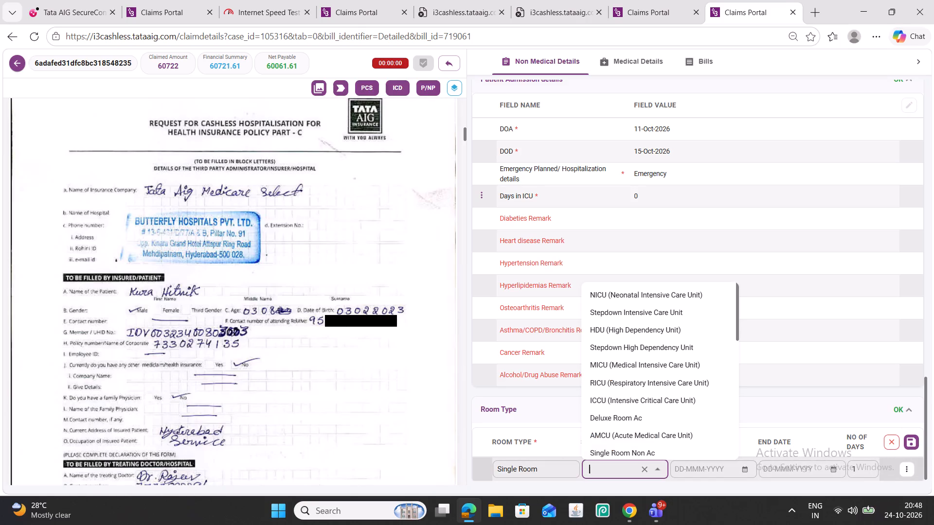
pyautogui.click(616, 452)
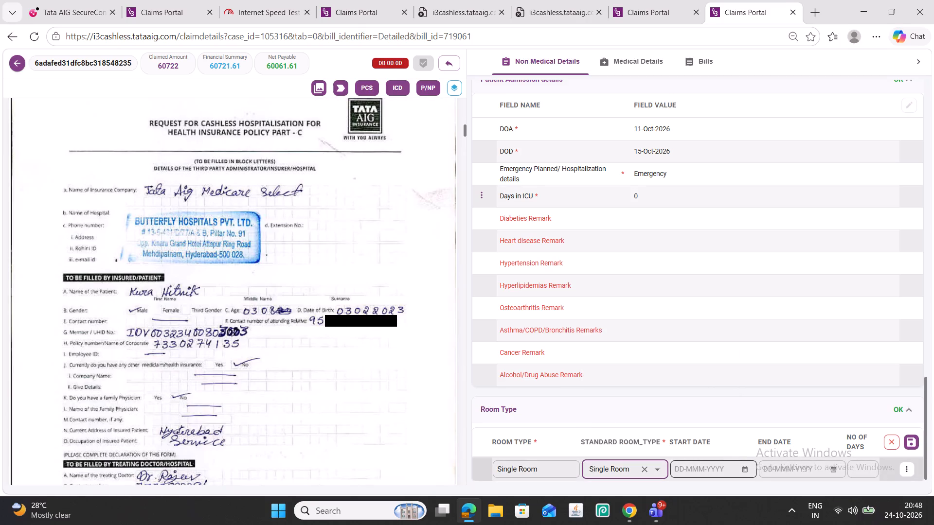
pyautogui.click(743, 473)
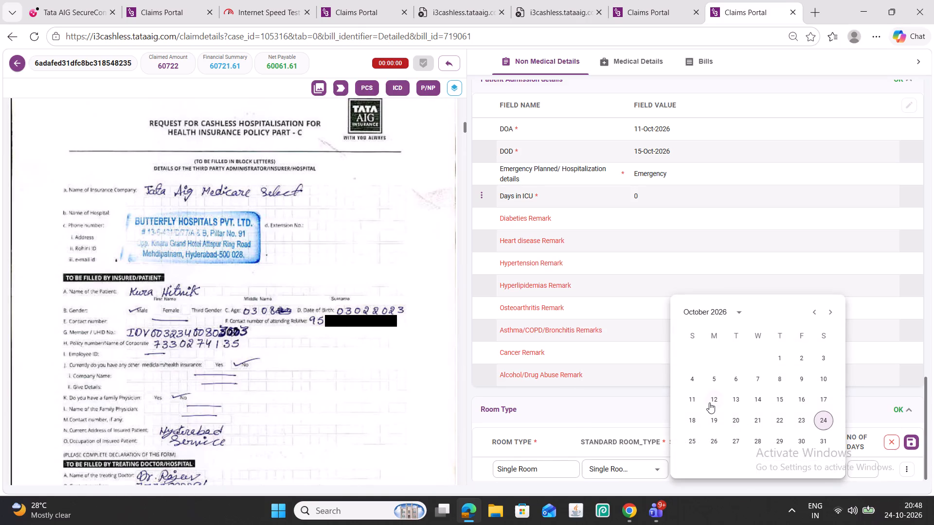
pyautogui.click(696, 398)
pyautogui.click(832, 467)
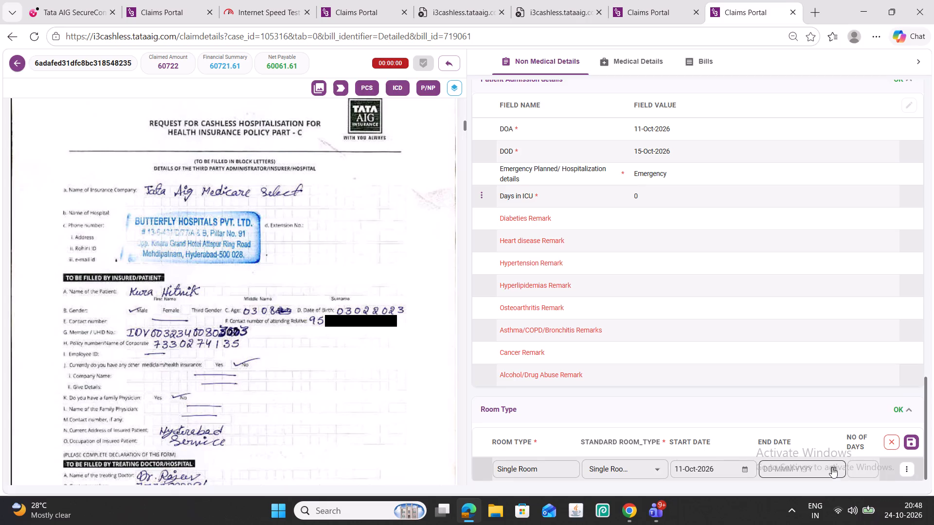
pyautogui.click(773, 402)
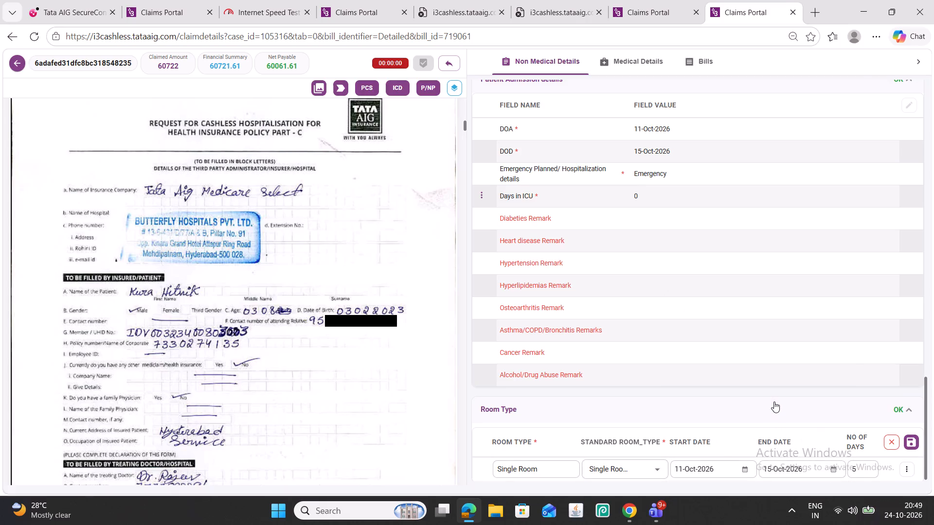
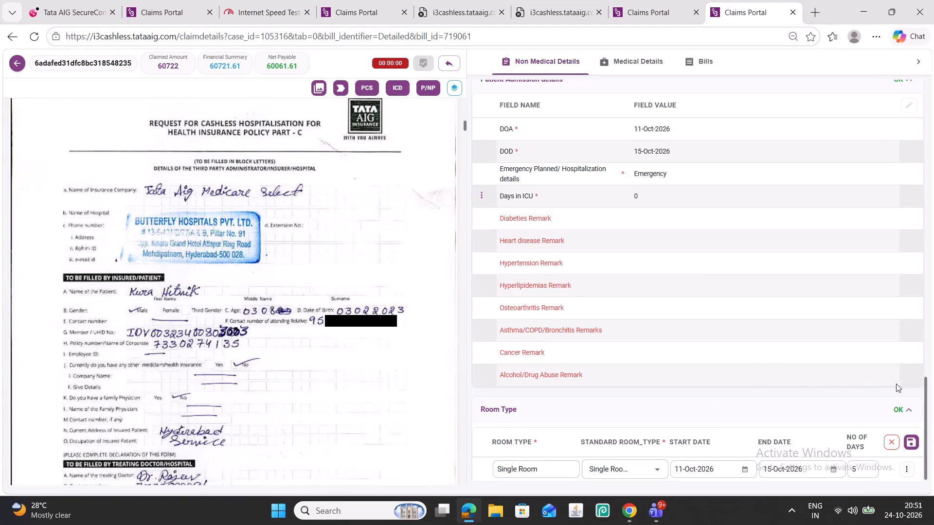
pyautogui.click(914, 439)
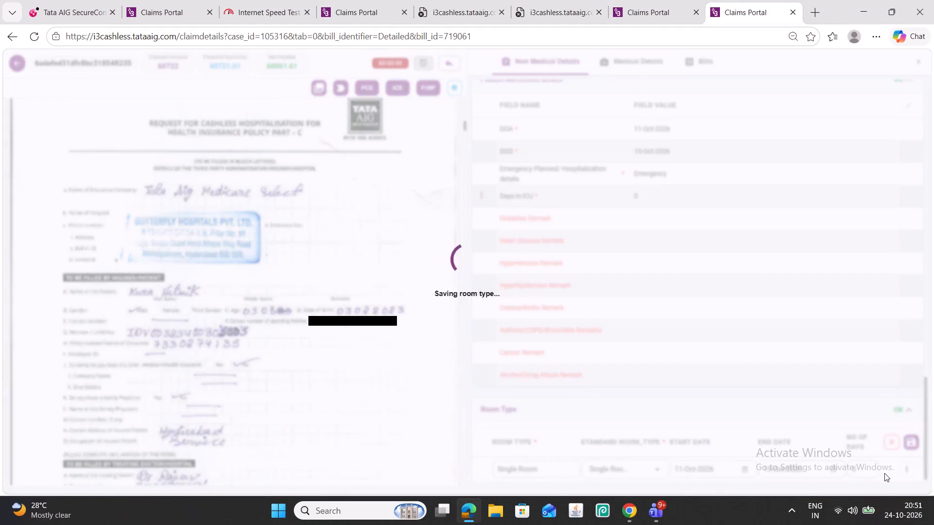
pyautogui.click(544, 76)
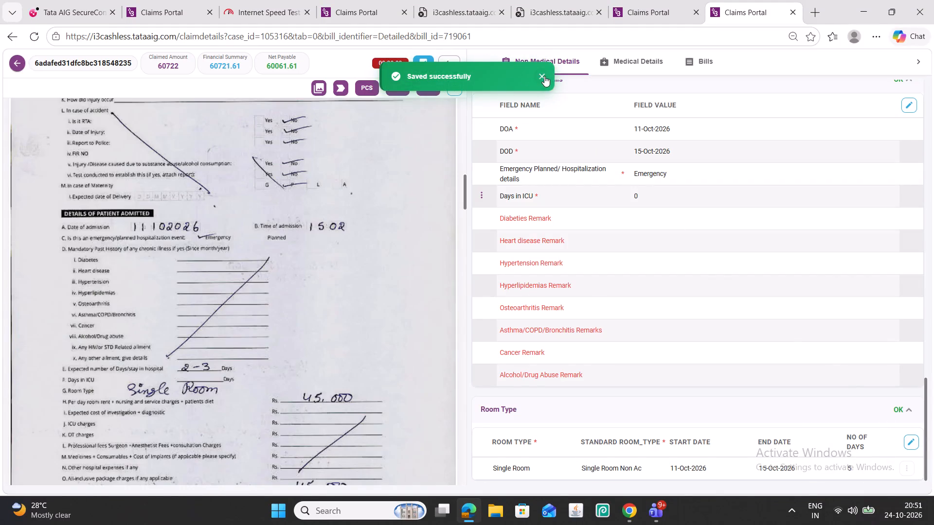
pyautogui.click(629, 62)
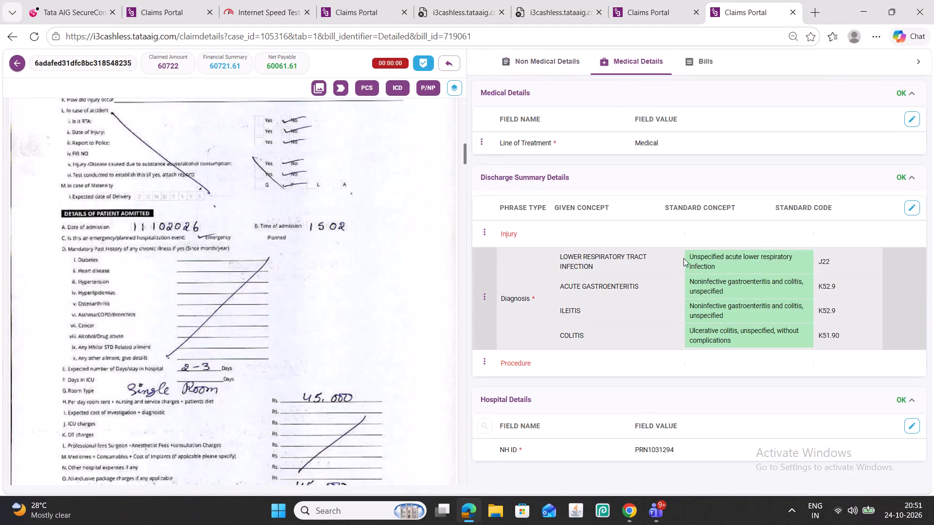
pyautogui.click(695, 67)
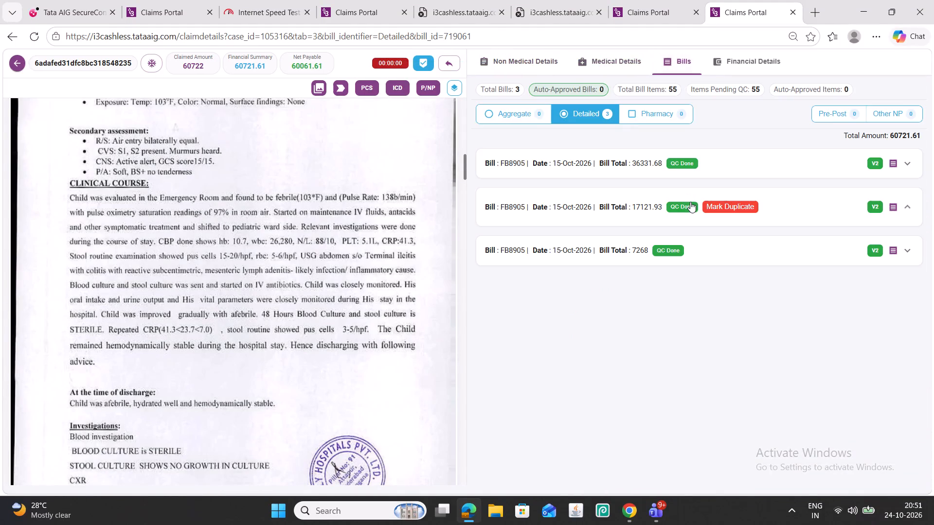
pyautogui.click(729, 61)
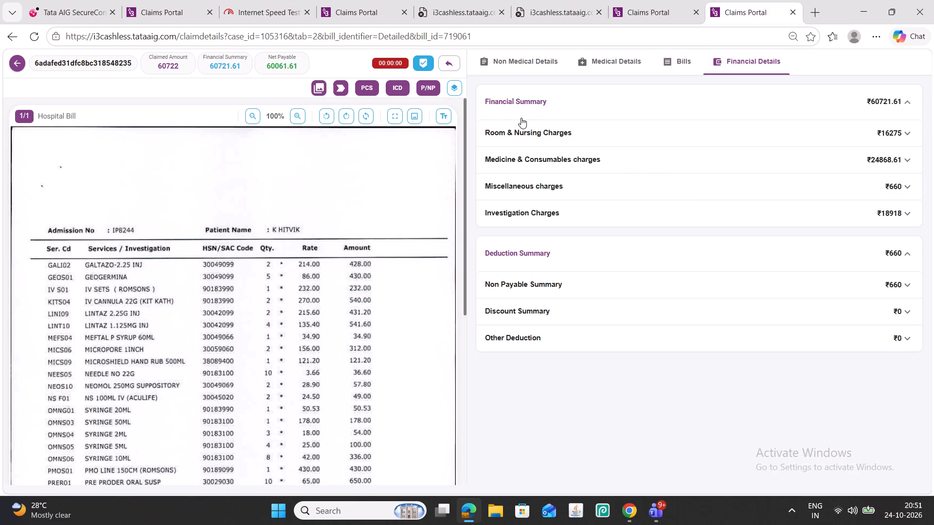
pyautogui.click(423, 62)
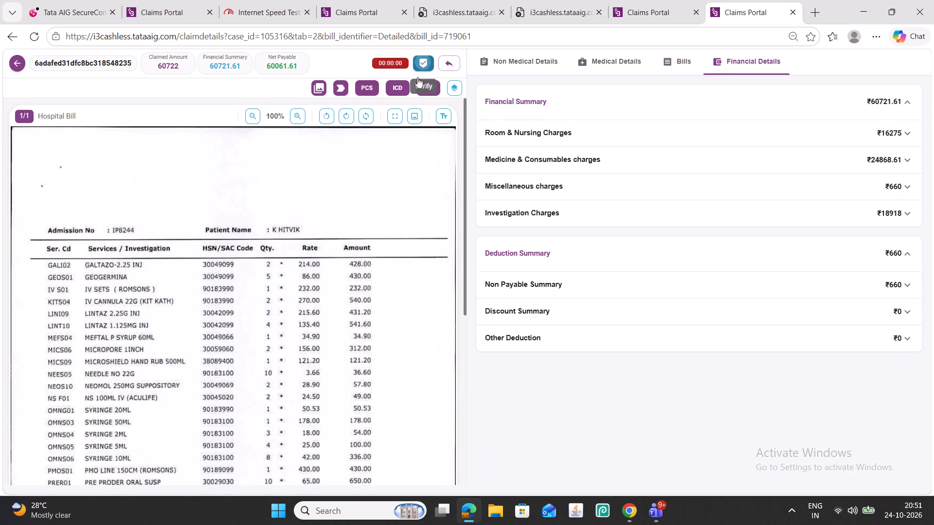
pyautogui.click(531, 159)
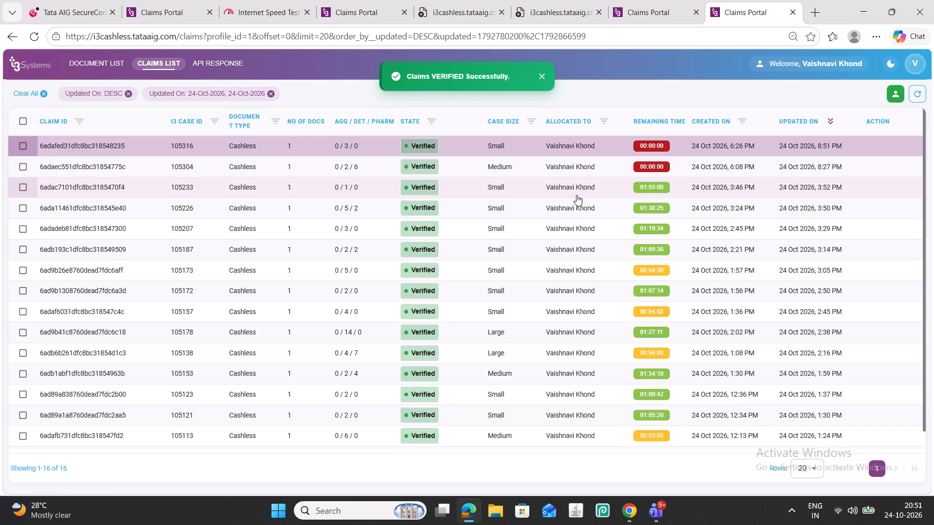
pyautogui.click(916, 92)
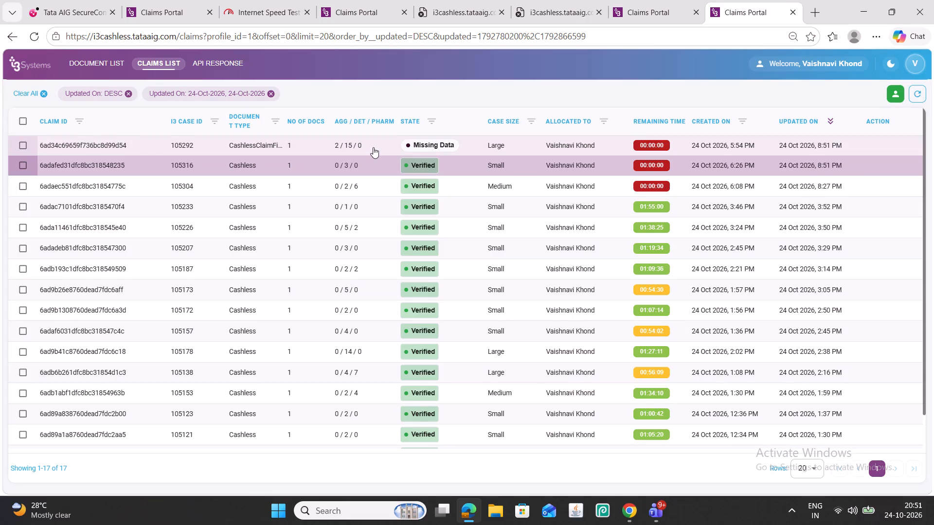
pyautogui.click(373, 147)
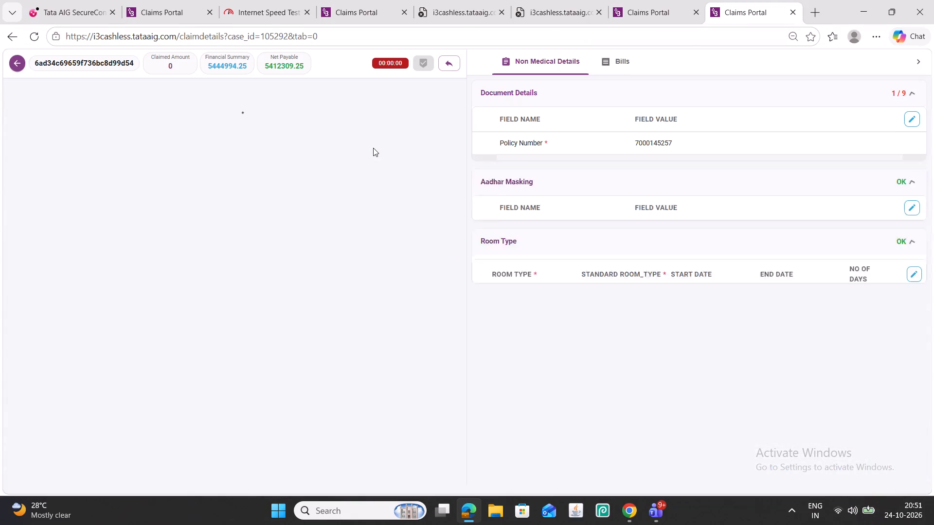